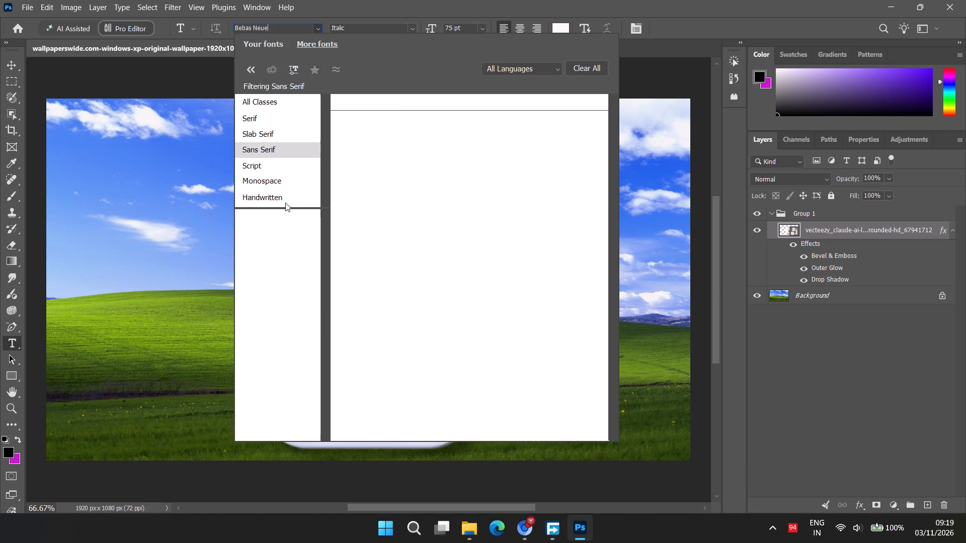
pyautogui.click(285, 203)
pyautogui.click(283, 107)
pyautogui.click(265, 46)
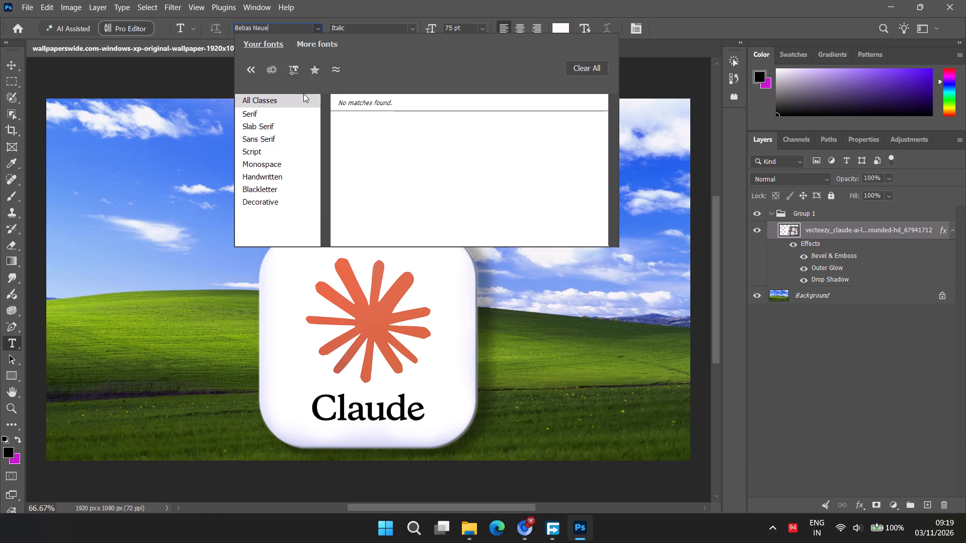
pyautogui.press('BackSpace')
pyautogui.press('BackSpace')
pyautogui.press('BackSpace')
pyautogui.press('BackSpace')
pyautogui.press('BackSpace')
pyautogui.press('BackSpace')
pyautogui.press('BackSpace')
pyautogui.press('BackSpace')
pyautogui.press('BackSpace')
pyautogui.press('BackSpace')
pyautogui.press('BackSpace')
pyautogui.press('BackSpace')
pyautogui.press('BackSpace')
# Set the Type tool's font to Arial.
pyautogui.click(369, 30)
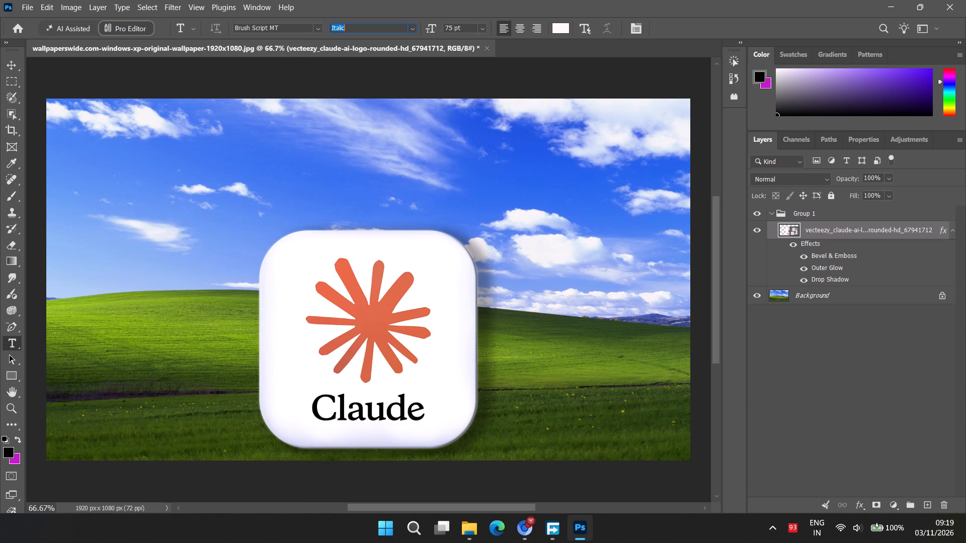
pyautogui.click(412, 31)
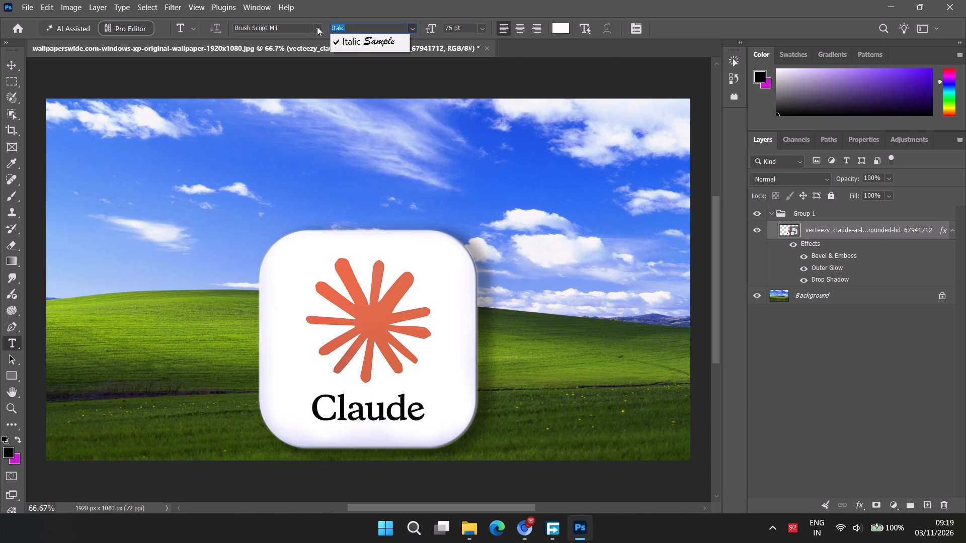
pyautogui.click(317, 27)
pyautogui.click(314, 26)
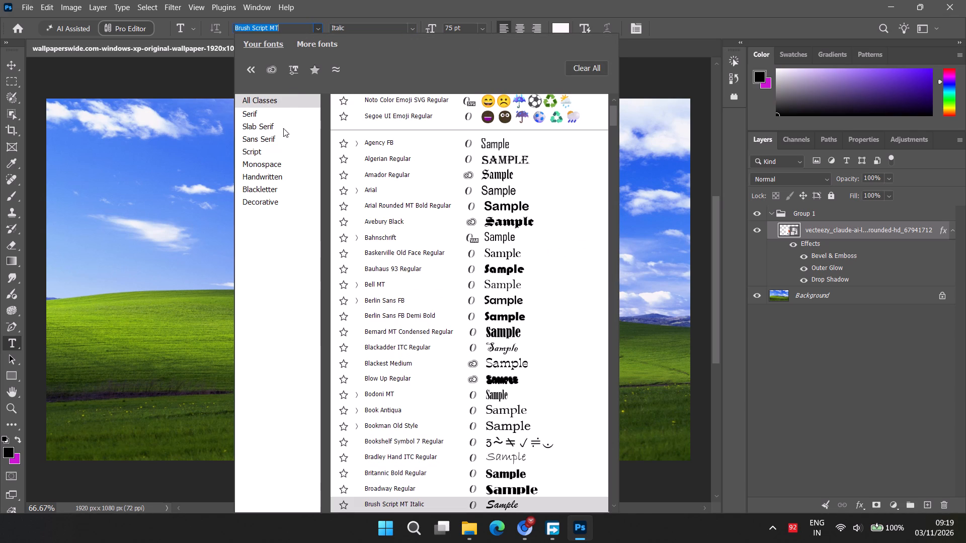
pyautogui.click(478, 192)
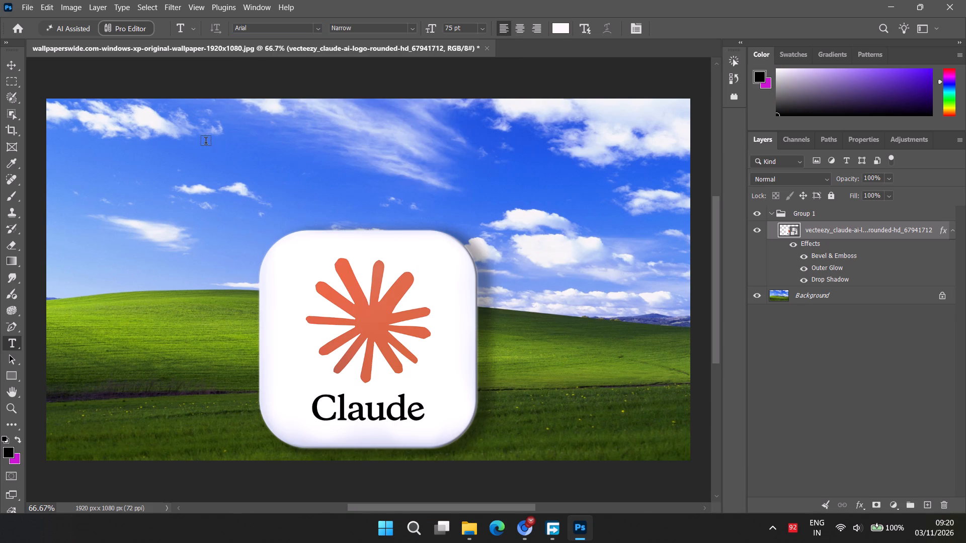
# Start a new text layer in the sky above the Claude logo and clear its placeholder text.
pyautogui.click(204, 142)
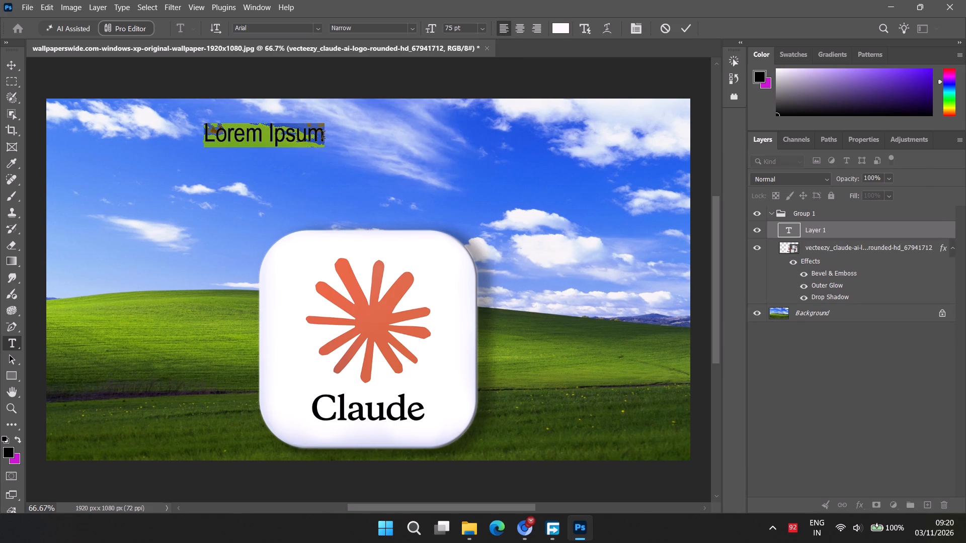
pyautogui.click(323, 136)
pyautogui.press('BackSpace')
pyautogui.press('BackSpace')
pyautogui.press('BackSpace')
pyautogui.press('BackSpace')
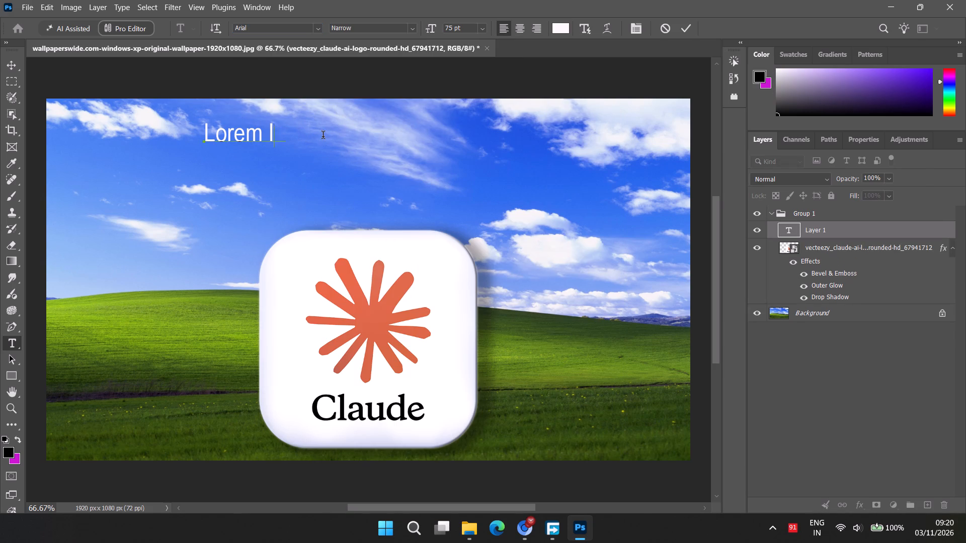
pyautogui.press('BackSpace')
pyautogui.press('BackSpace')
pyautogui.press('BackSpace')
pyautogui.press('BackSpace')
pyautogui.press('BackSpace')
pyautogui.press('BackSpace')
pyautogui.press('BackSpace')
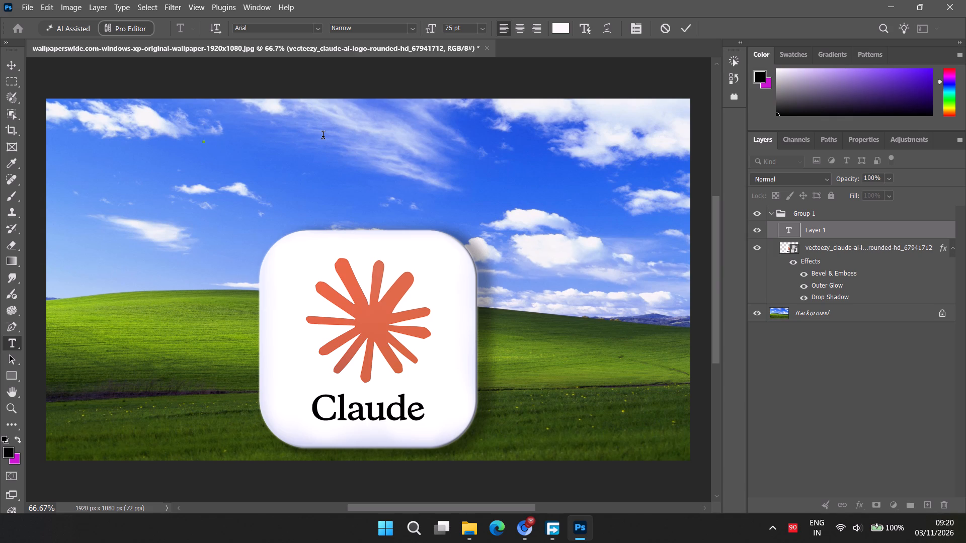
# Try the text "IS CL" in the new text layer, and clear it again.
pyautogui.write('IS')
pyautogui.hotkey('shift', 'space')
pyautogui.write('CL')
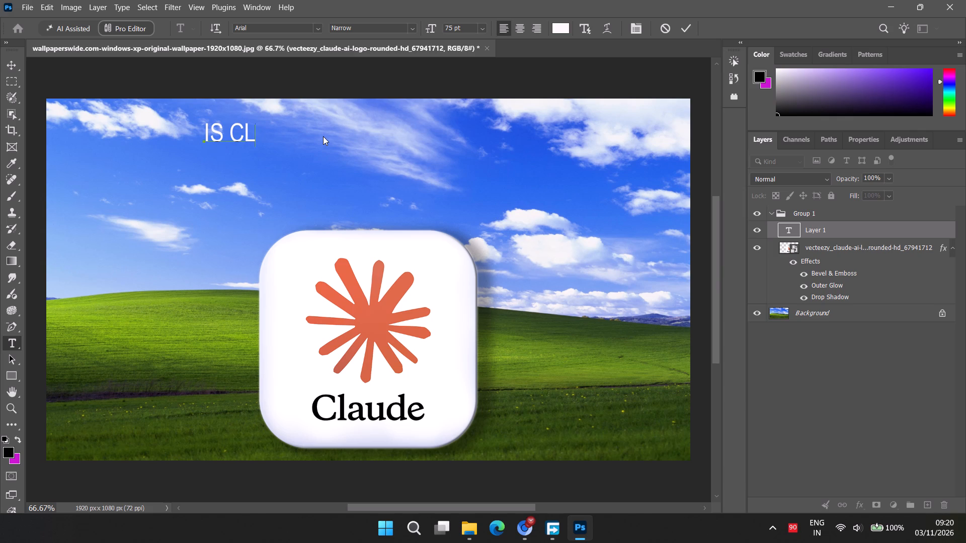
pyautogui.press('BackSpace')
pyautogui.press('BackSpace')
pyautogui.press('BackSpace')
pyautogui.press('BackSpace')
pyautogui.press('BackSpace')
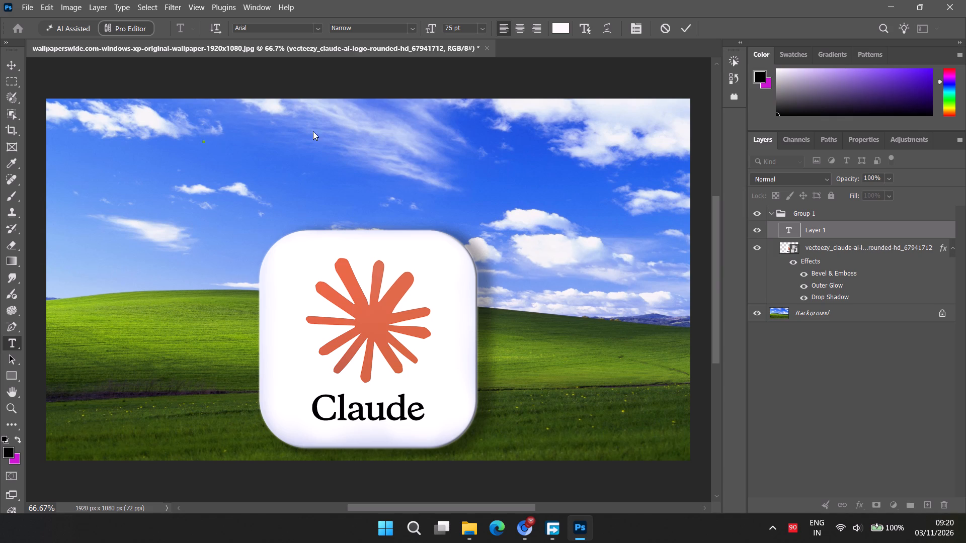
# Switch to the Thorium browser and search Google for "bebas neue download font".
pyautogui.click(535, 537)
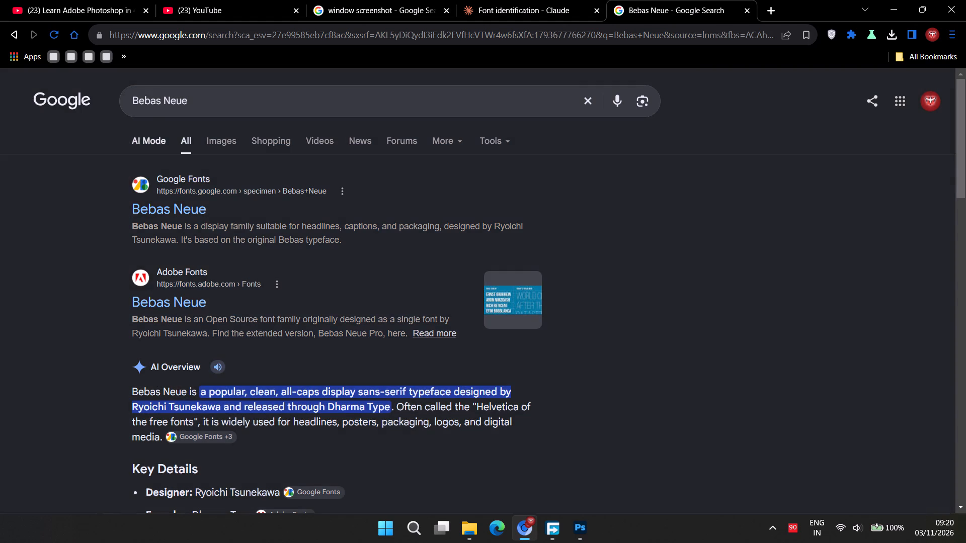
pyautogui.click(267, 104)
pyautogui.press('space')
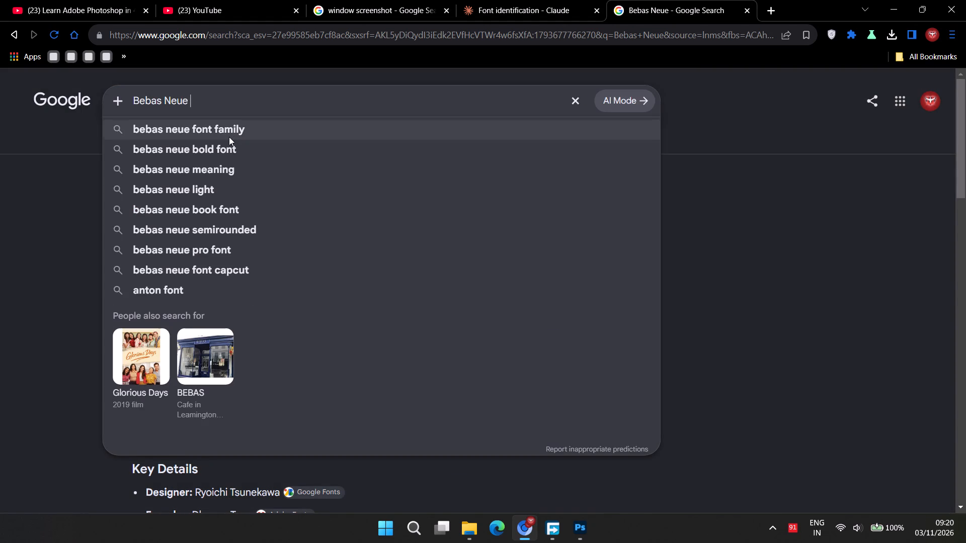
pyautogui.write('do')
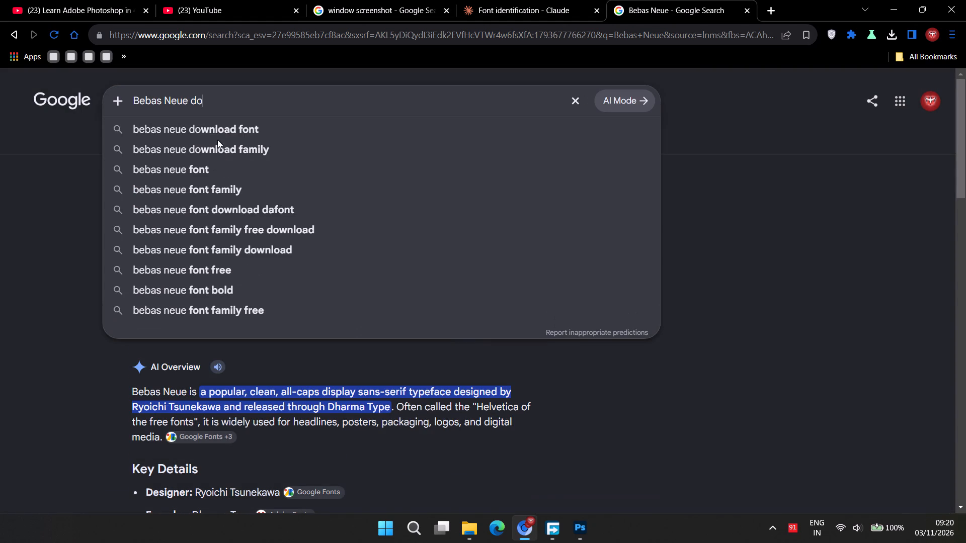
pyautogui.click(219, 131)
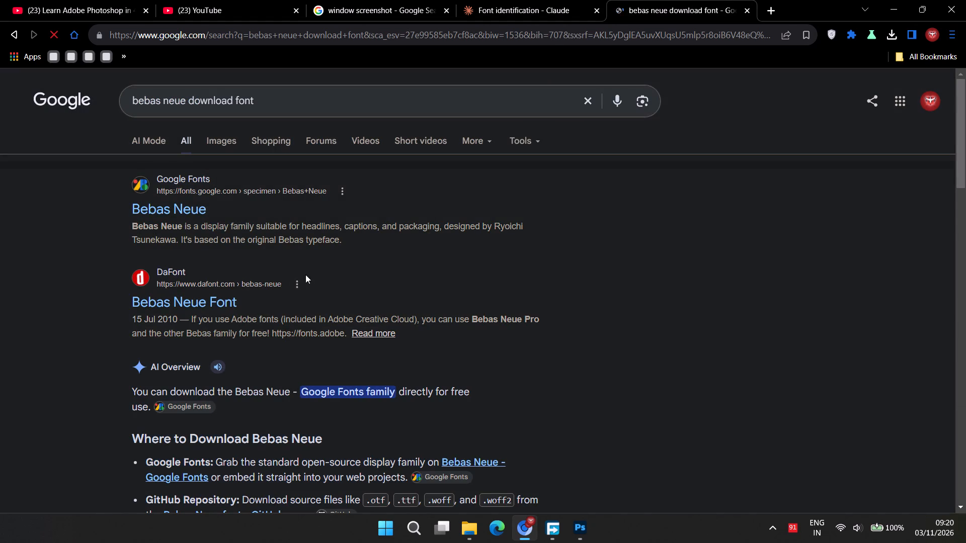
# Open the Bebas Neue page on Google Fonts, get the font, and download the selected family.
pyautogui.click(186, 211)
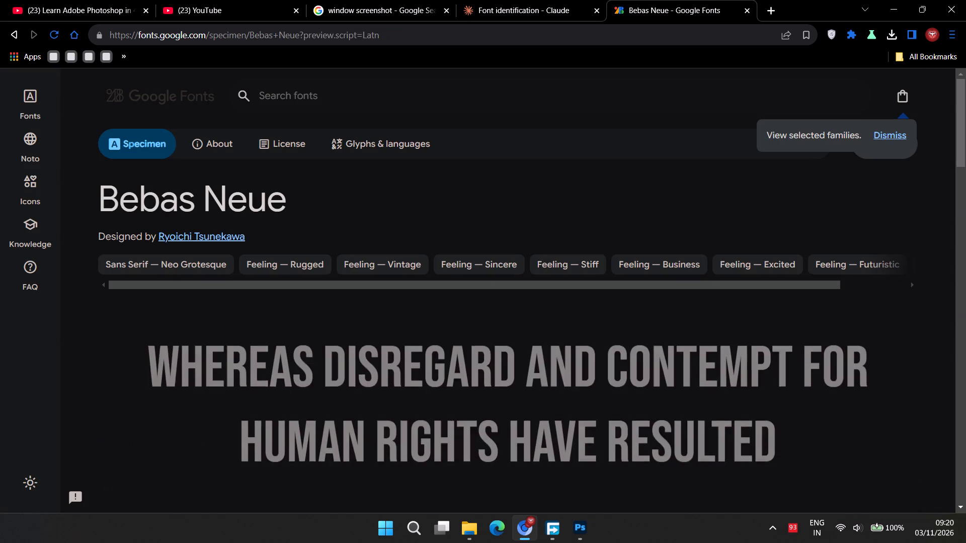
pyautogui.scroll(-6, 434, 313)
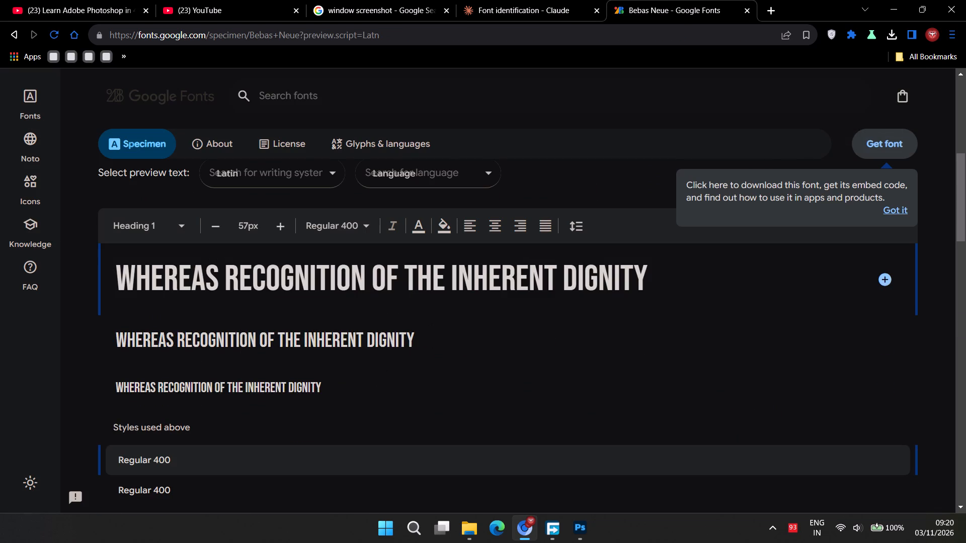
pyautogui.scroll(-5, 561, 365)
pyautogui.scroll(3, 517, 369)
pyautogui.scroll(-5, 539, 370)
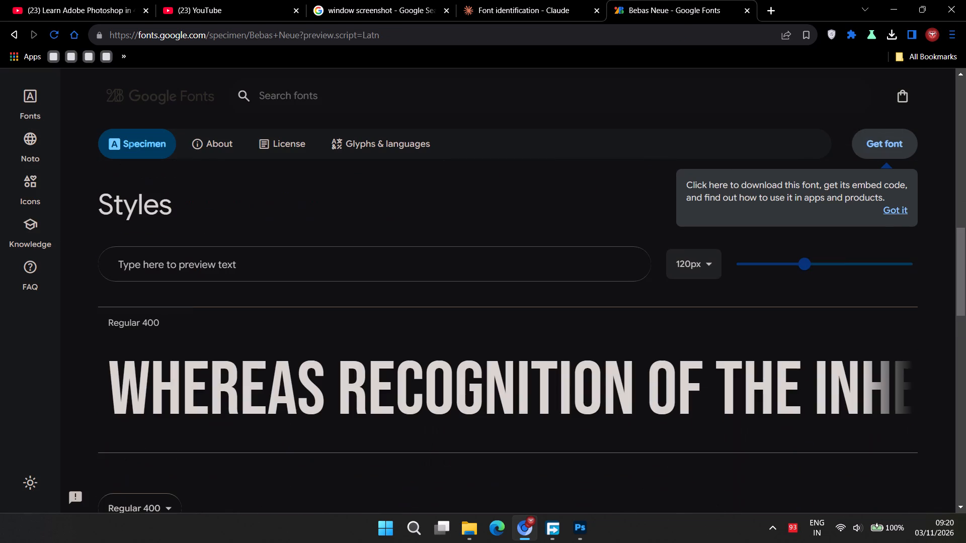
pyautogui.click(887, 213)
pyautogui.scroll(-3, 387, 334)
pyautogui.scroll(4, 376, 376)
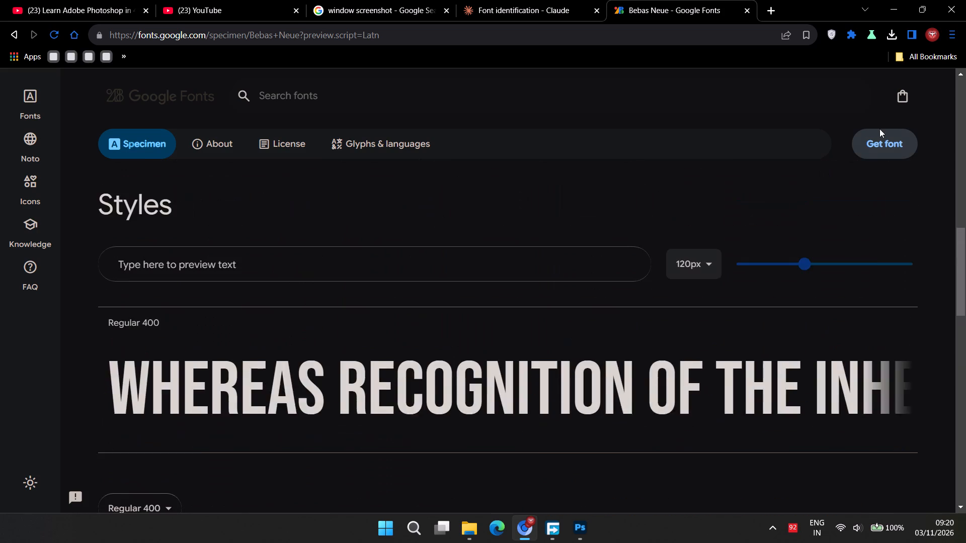
pyautogui.click(871, 147)
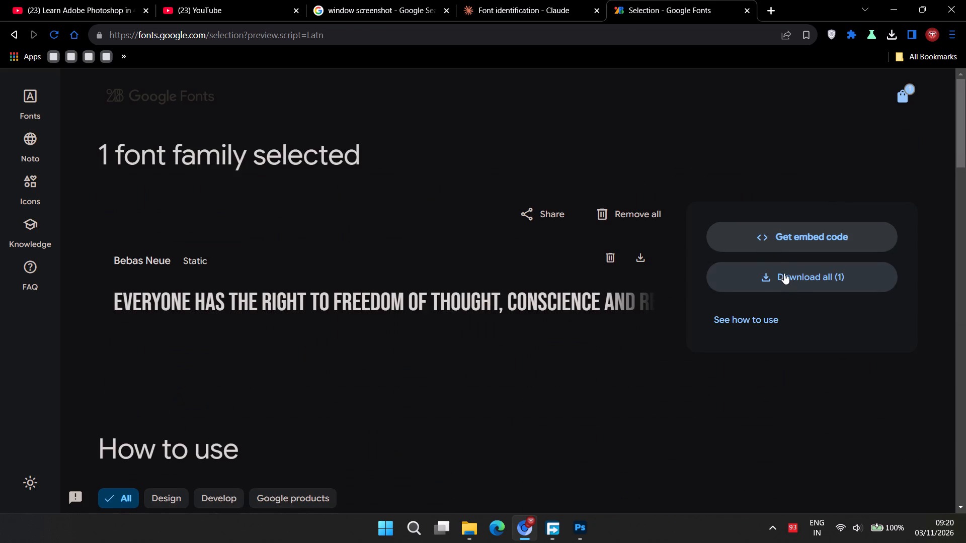
pyautogui.click(764, 276)
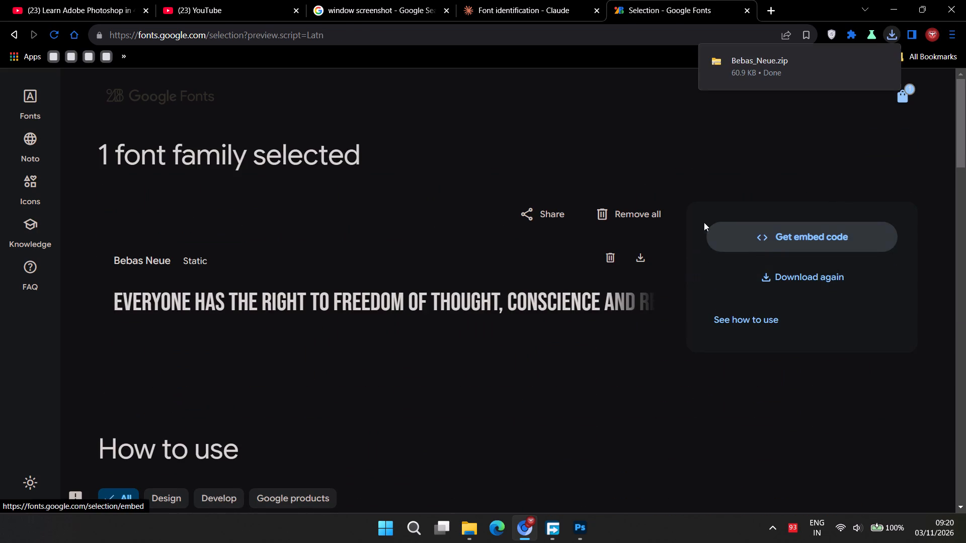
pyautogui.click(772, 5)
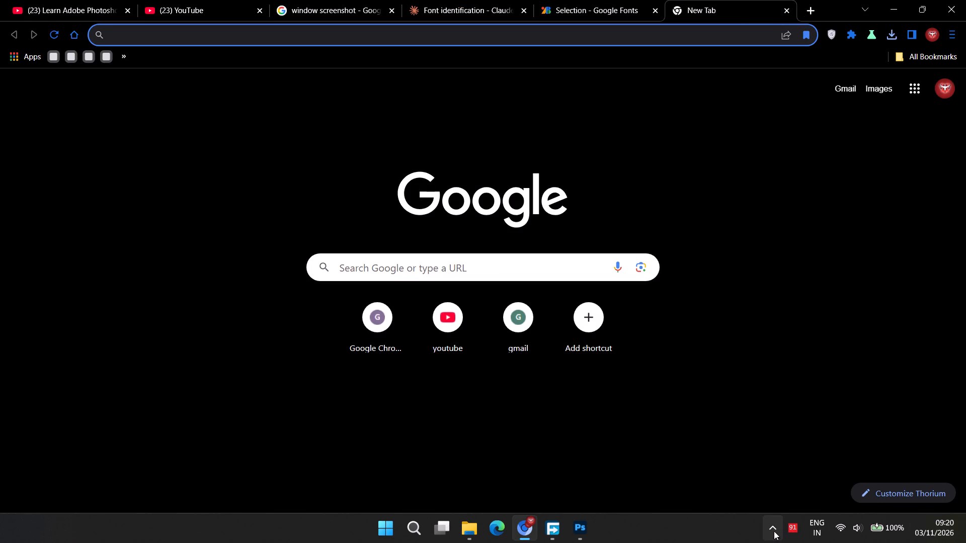
pyautogui.click(582, 528)
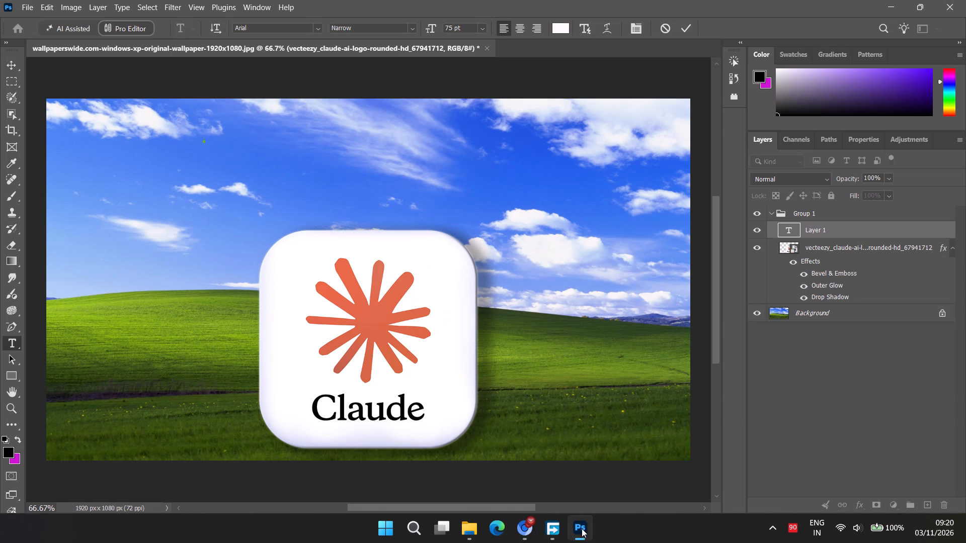
pyautogui.rightClick(634, 533)
pyautogui.click(655, 507)
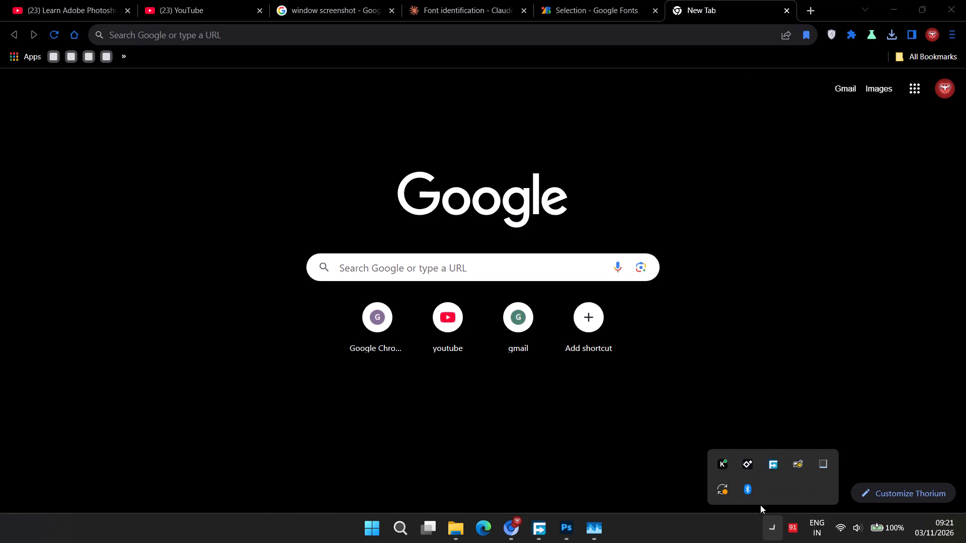
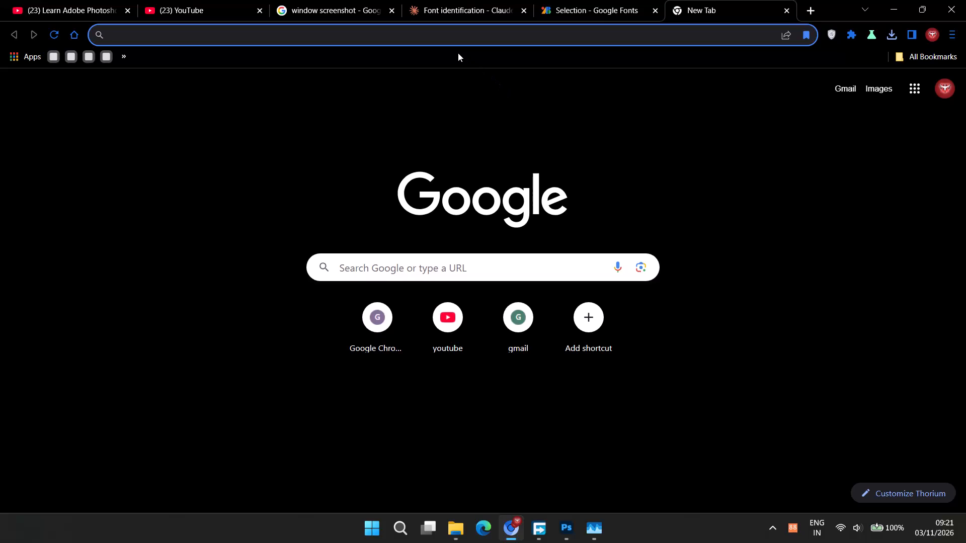
# Search Google for "put font in photoshop" and examine the overview's instructions for installing custom fonts on Windows.
pyautogui.write('put font in photo')
pyautogui.click(459, 88)
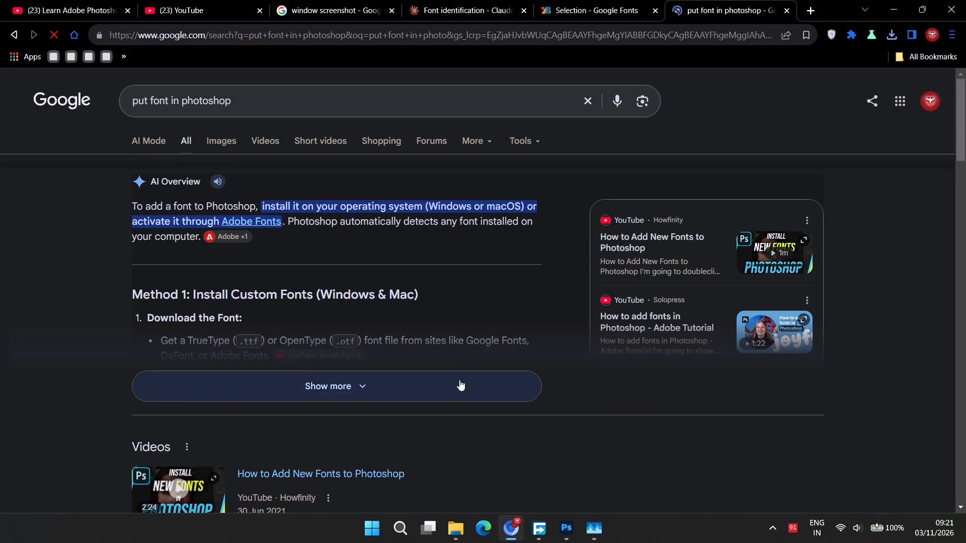
pyautogui.click(459, 380)
pyautogui.scroll(-2, 313, 417)
pyautogui.scroll(-1, 183, 414)
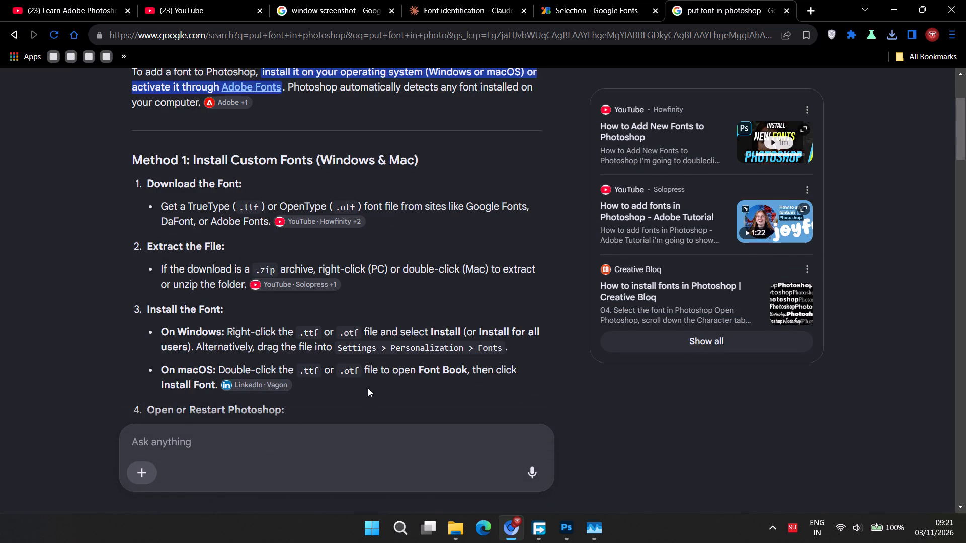
pyautogui.scroll(-2, 349, 381)
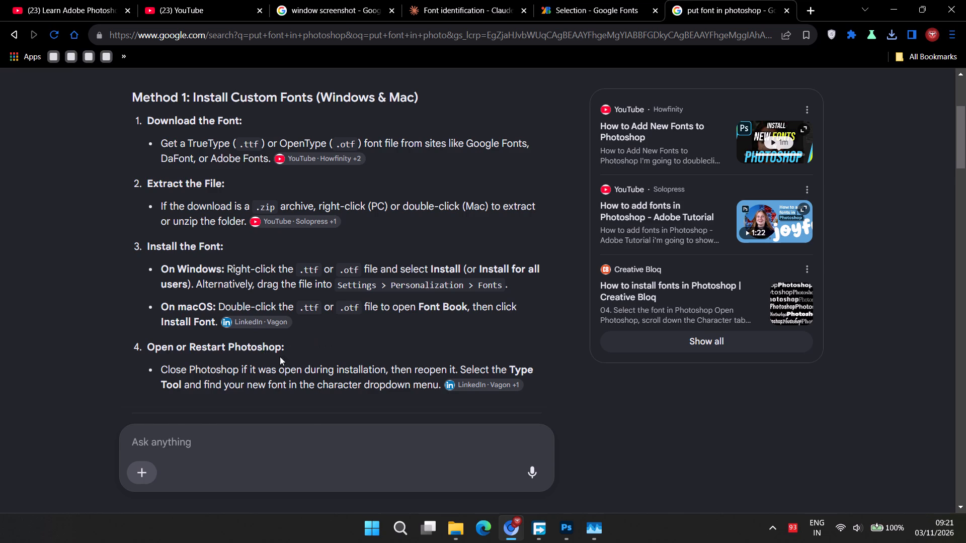
# Switch to File Explorer and extract Bebas_Neue.zip in Downloads into its own Bebas_Neue folder.
pyautogui.click(461, 523)
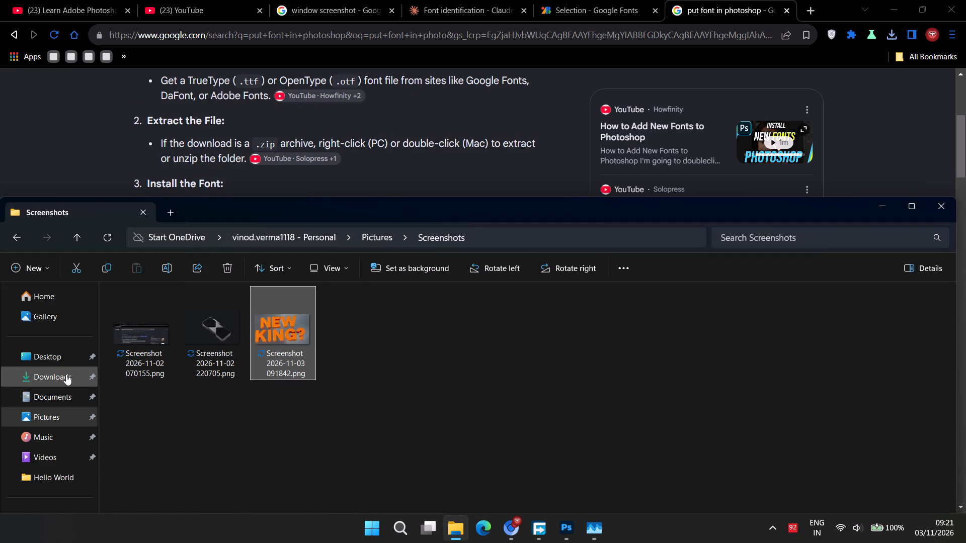
pyautogui.click(65, 375)
pyautogui.click(155, 329)
pyautogui.rightClick(155, 329)
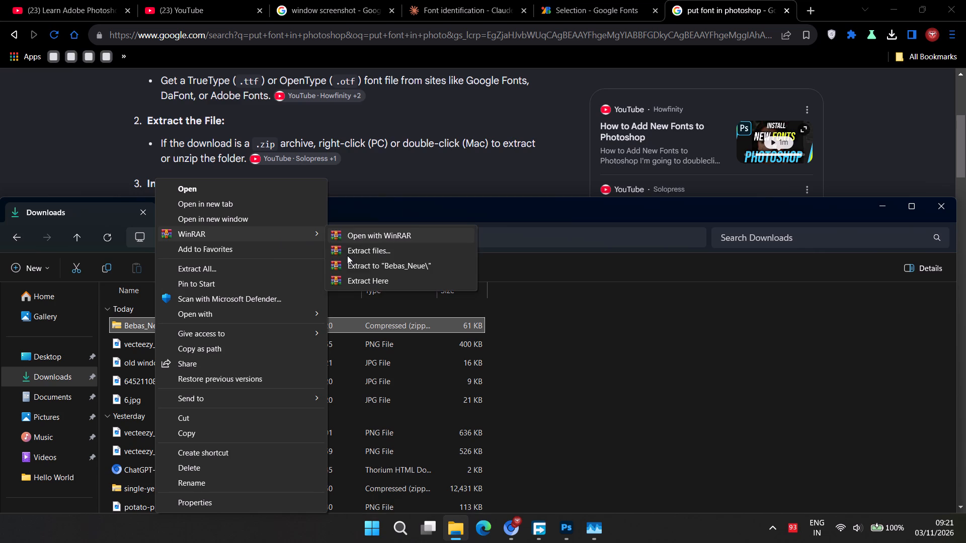
pyautogui.click(353, 261)
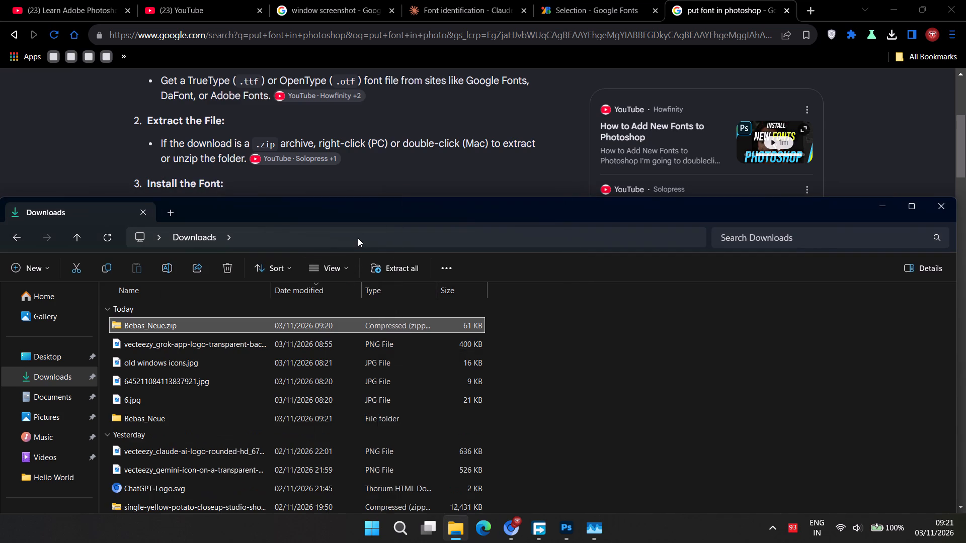
# Install BebasNeue-Regular.ttf from the extracted Bebas_Neue folder and close the font preview.
pyautogui.doubleClick(274, 416)
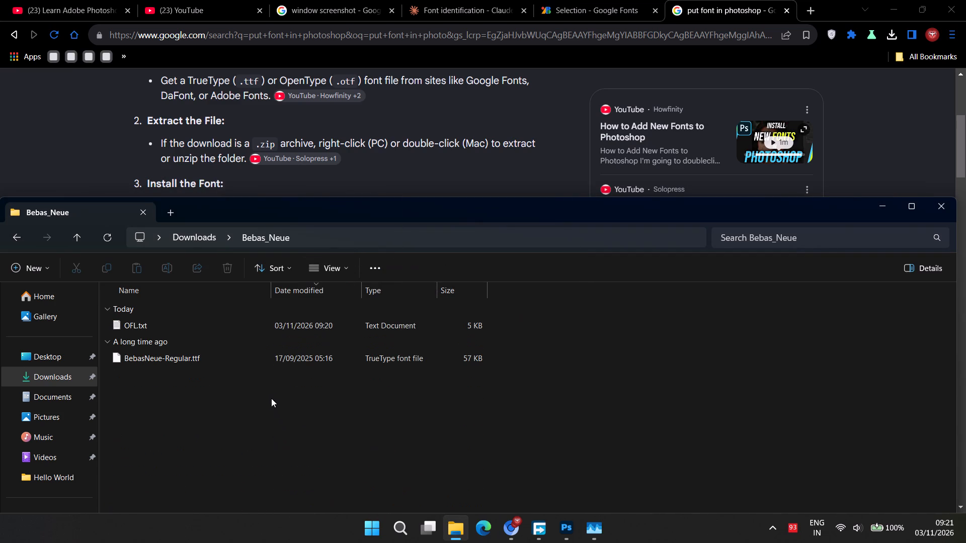
pyautogui.click(227, 356)
pyautogui.click(563, 534)
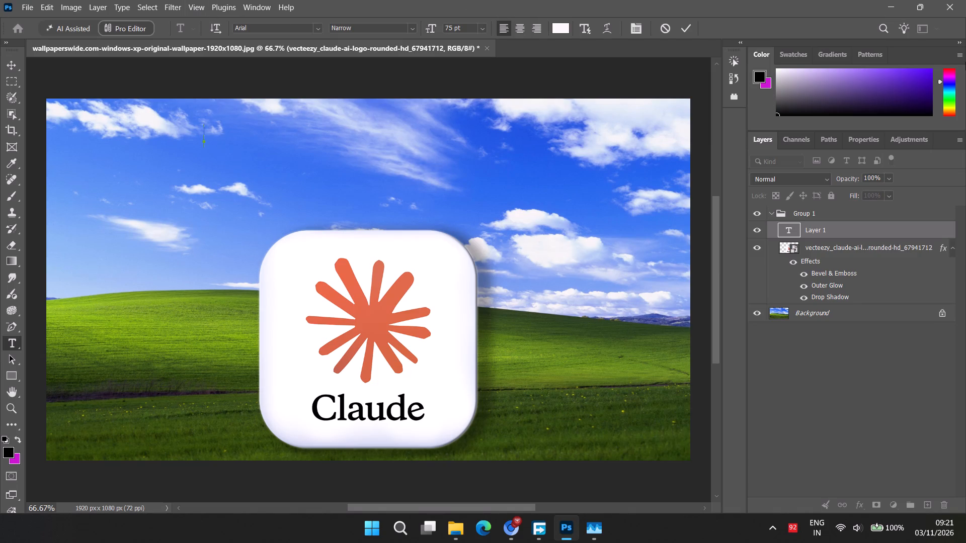
pyautogui.click(893, 7)
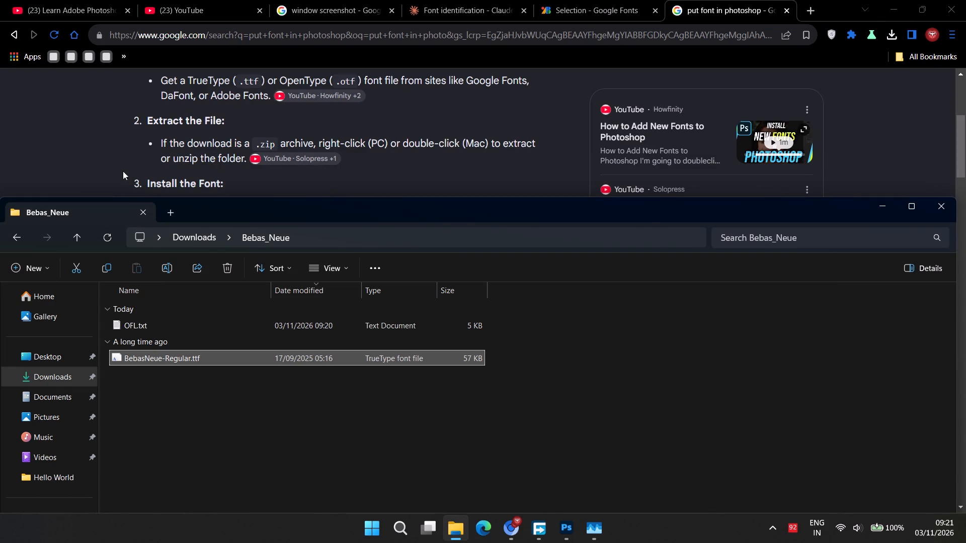
pyautogui.click(108, 165)
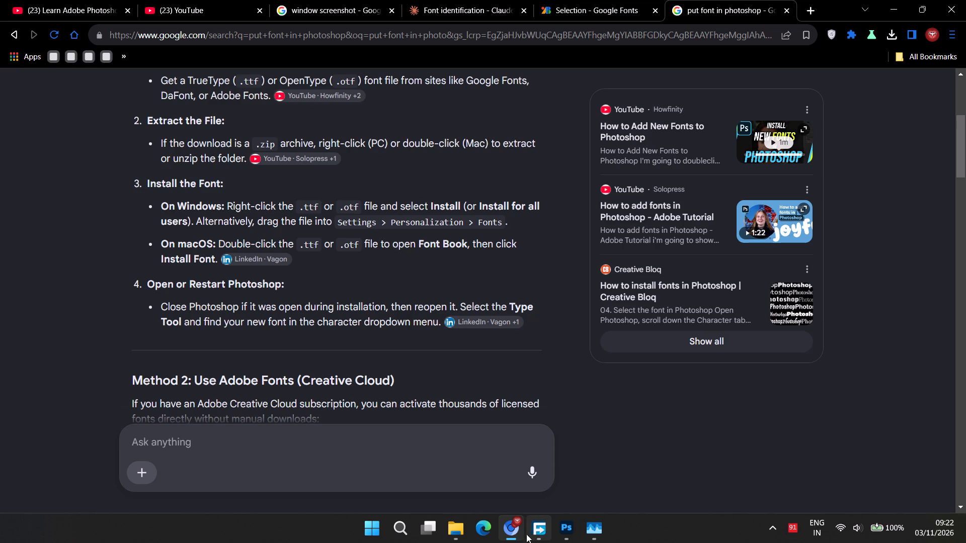
pyautogui.click(462, 530)
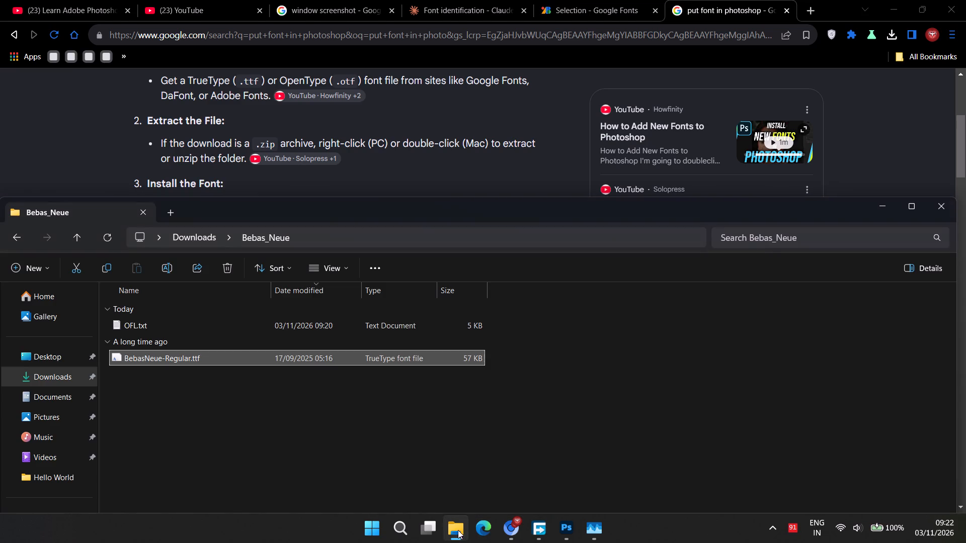
pyautogui.doubleClick(144, 353)
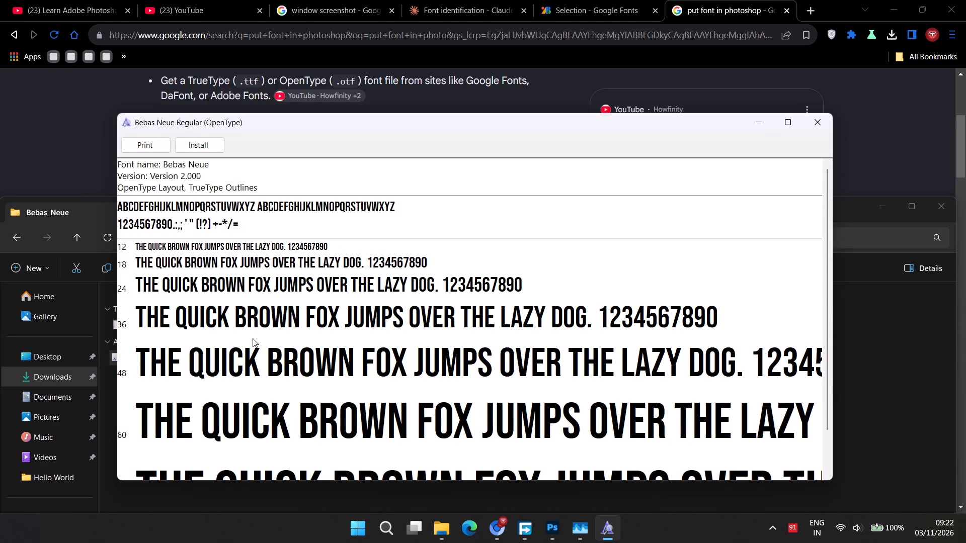
pyautogui.click(198, 150)
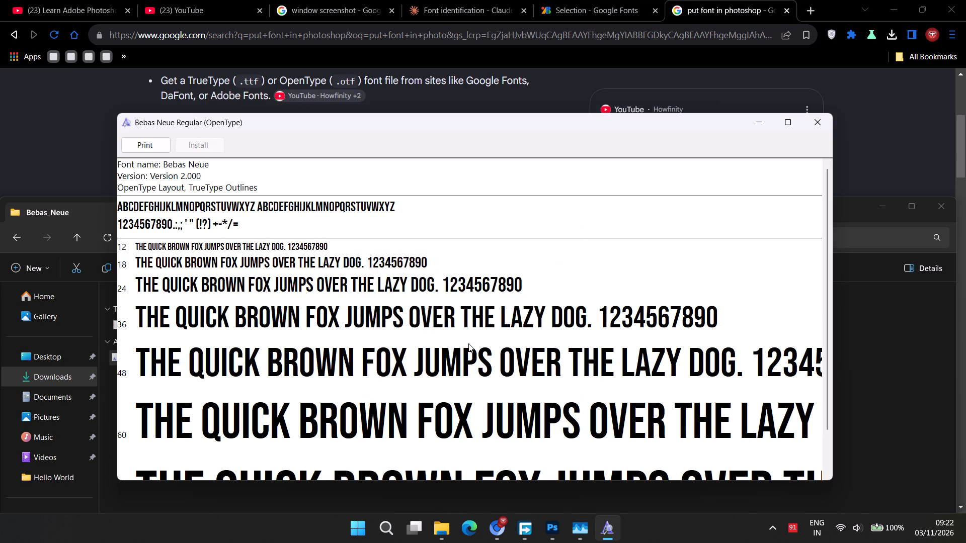
pyautogui.scroll(-6, 417, 311)
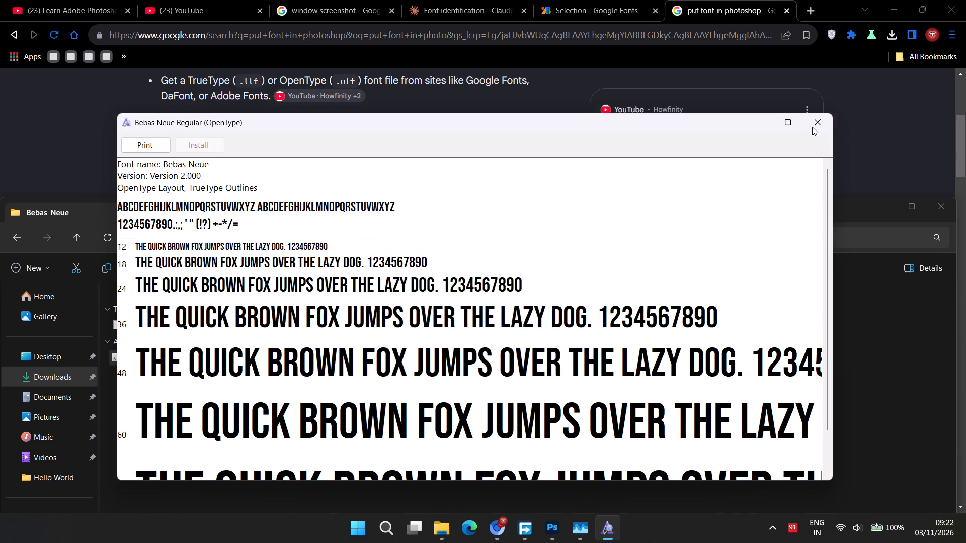
pyautogui.click(813, 125)
# Switch to Photoshop and set the new text layer's font to Bebas Neue Regular.
pyautogui.click(570, 529)
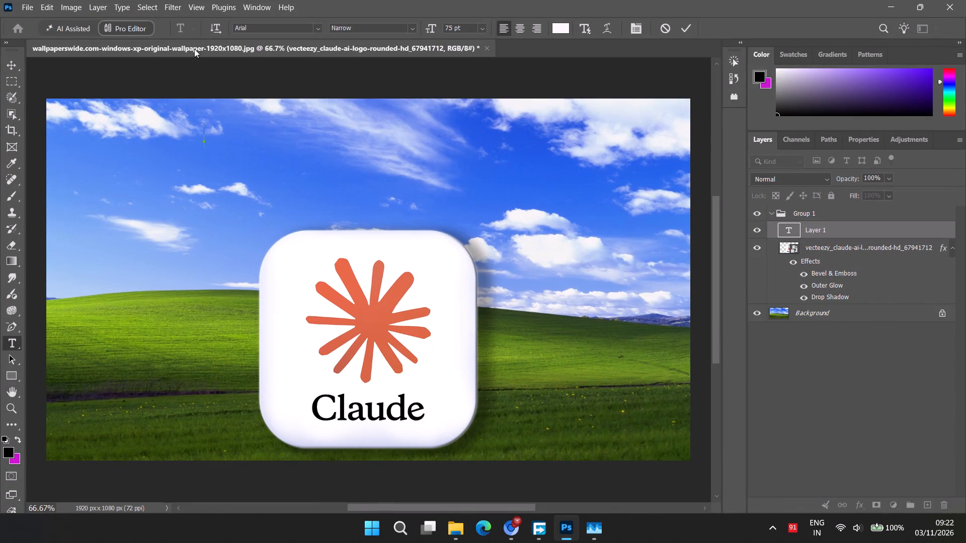
pyautogui.click(287, 26)
pyautogui.hotkey('ctrl', 'v')
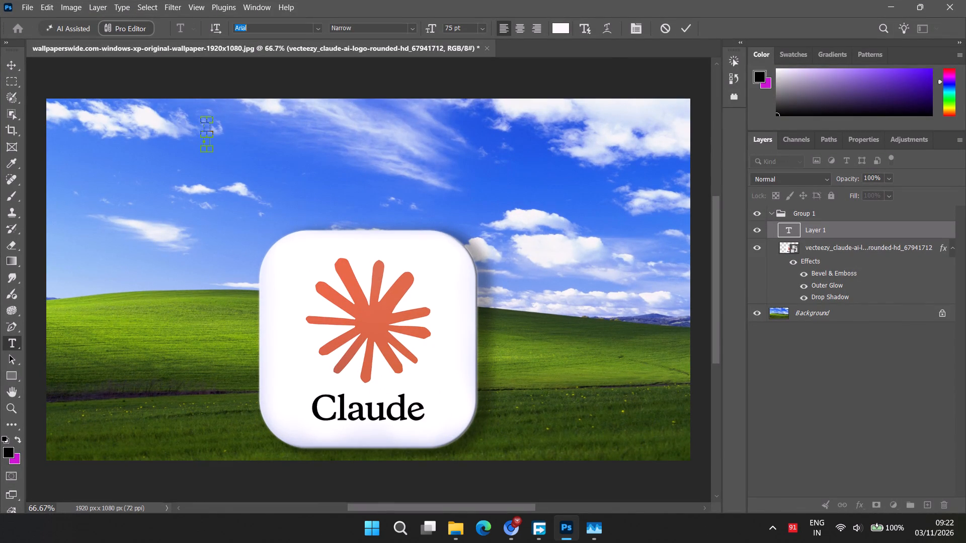
pyautogui.click(398, 105)
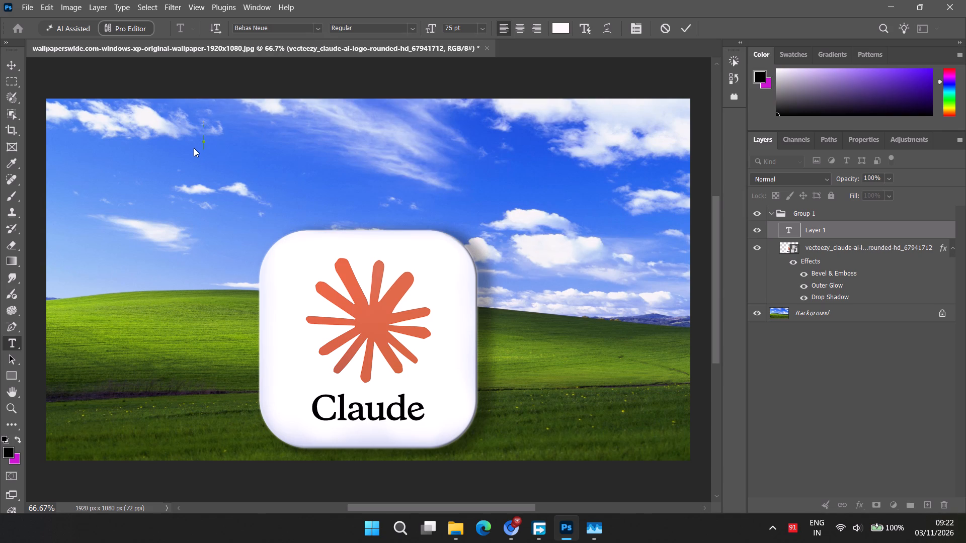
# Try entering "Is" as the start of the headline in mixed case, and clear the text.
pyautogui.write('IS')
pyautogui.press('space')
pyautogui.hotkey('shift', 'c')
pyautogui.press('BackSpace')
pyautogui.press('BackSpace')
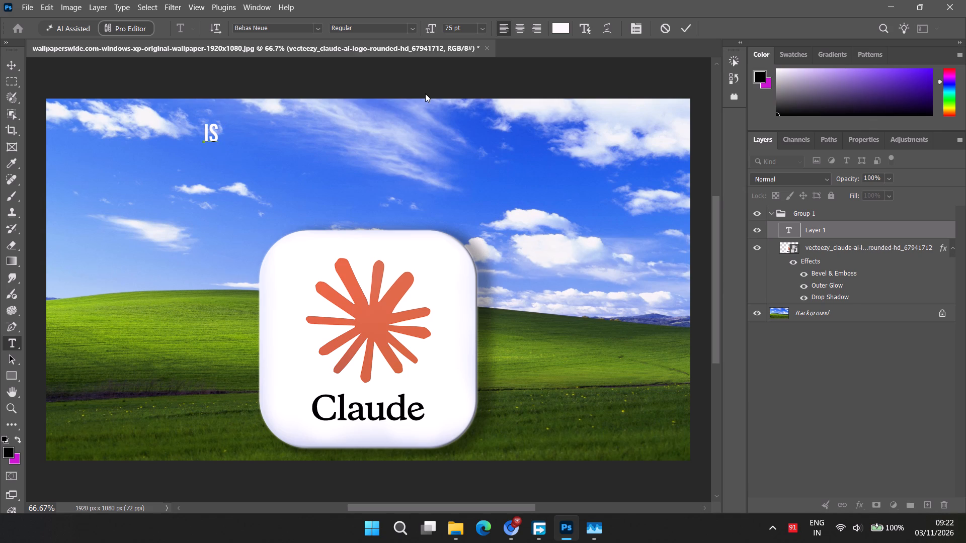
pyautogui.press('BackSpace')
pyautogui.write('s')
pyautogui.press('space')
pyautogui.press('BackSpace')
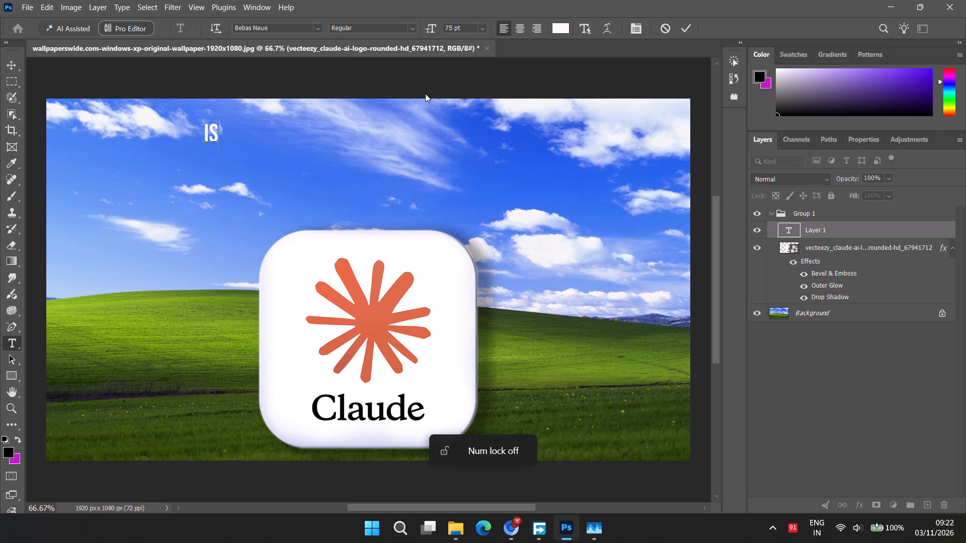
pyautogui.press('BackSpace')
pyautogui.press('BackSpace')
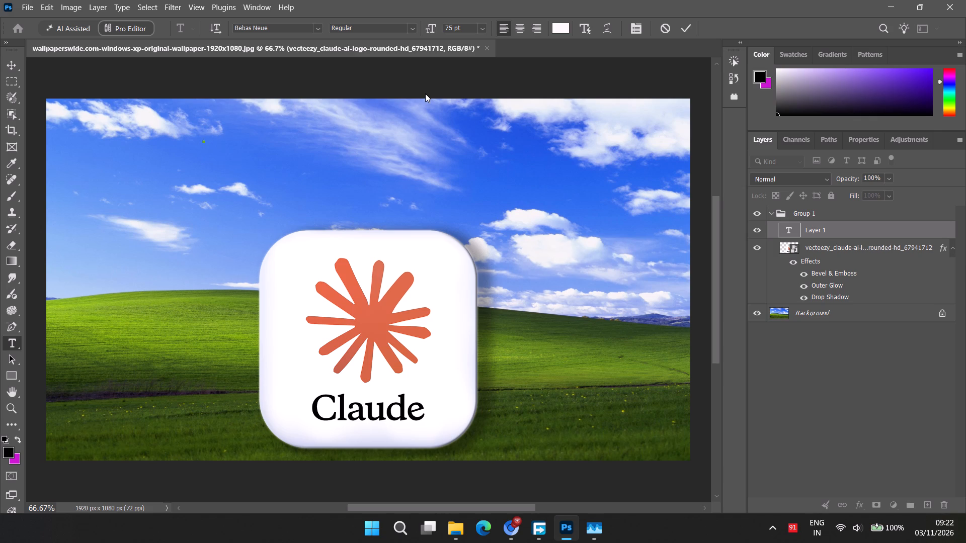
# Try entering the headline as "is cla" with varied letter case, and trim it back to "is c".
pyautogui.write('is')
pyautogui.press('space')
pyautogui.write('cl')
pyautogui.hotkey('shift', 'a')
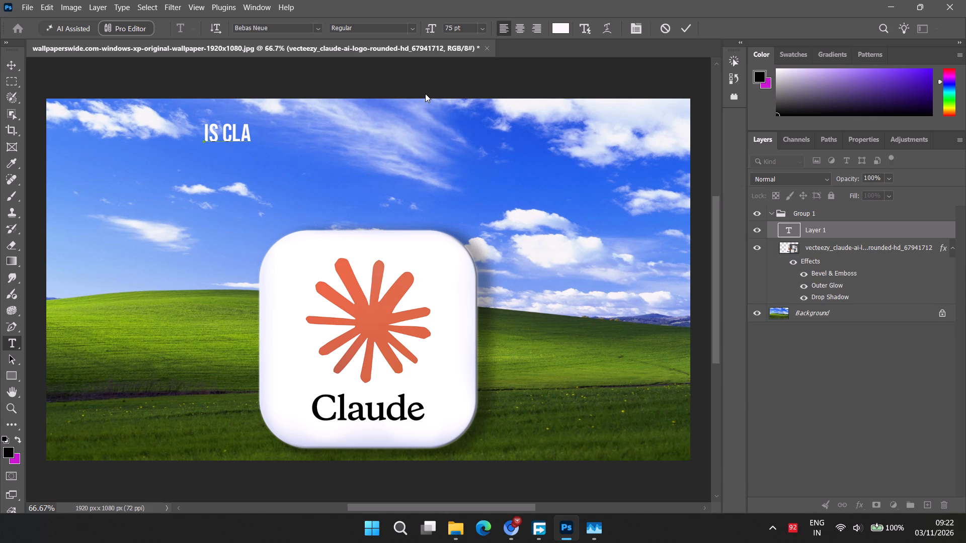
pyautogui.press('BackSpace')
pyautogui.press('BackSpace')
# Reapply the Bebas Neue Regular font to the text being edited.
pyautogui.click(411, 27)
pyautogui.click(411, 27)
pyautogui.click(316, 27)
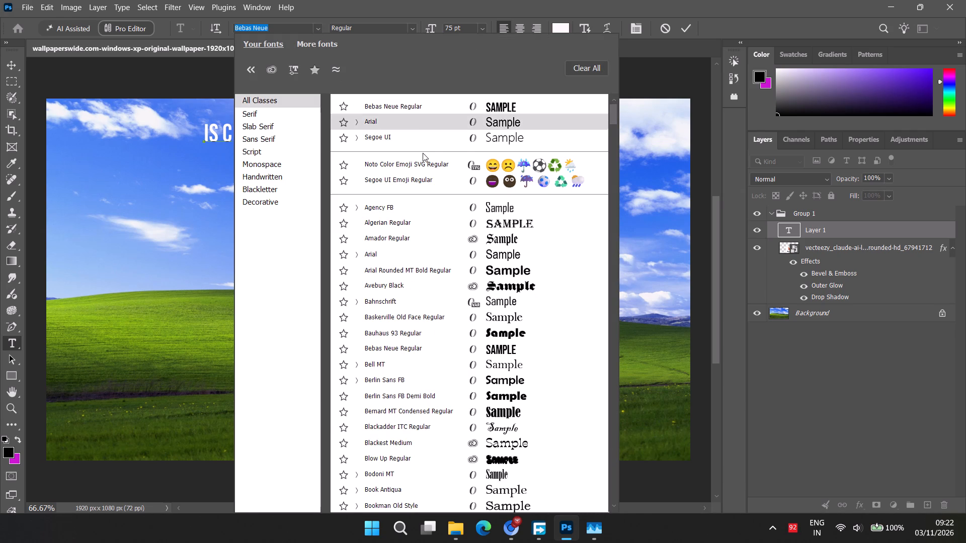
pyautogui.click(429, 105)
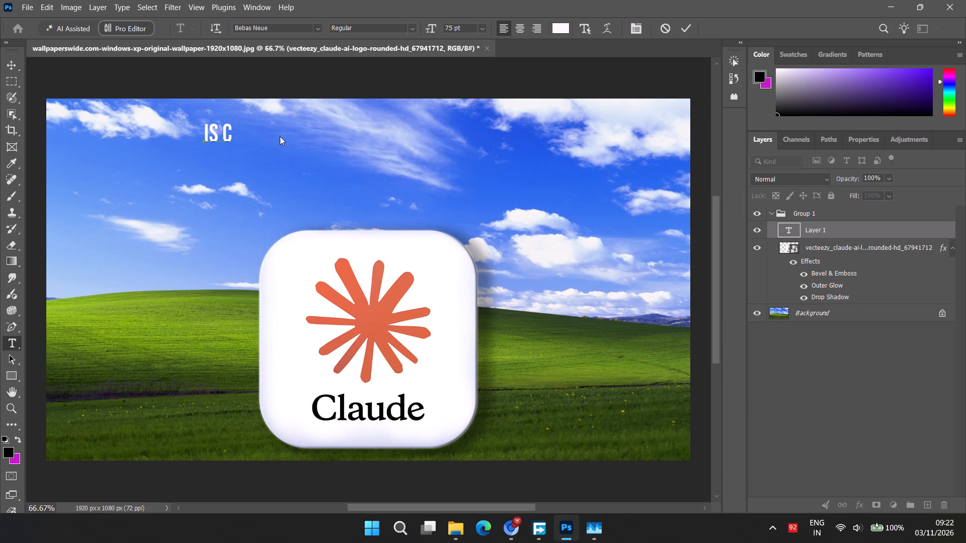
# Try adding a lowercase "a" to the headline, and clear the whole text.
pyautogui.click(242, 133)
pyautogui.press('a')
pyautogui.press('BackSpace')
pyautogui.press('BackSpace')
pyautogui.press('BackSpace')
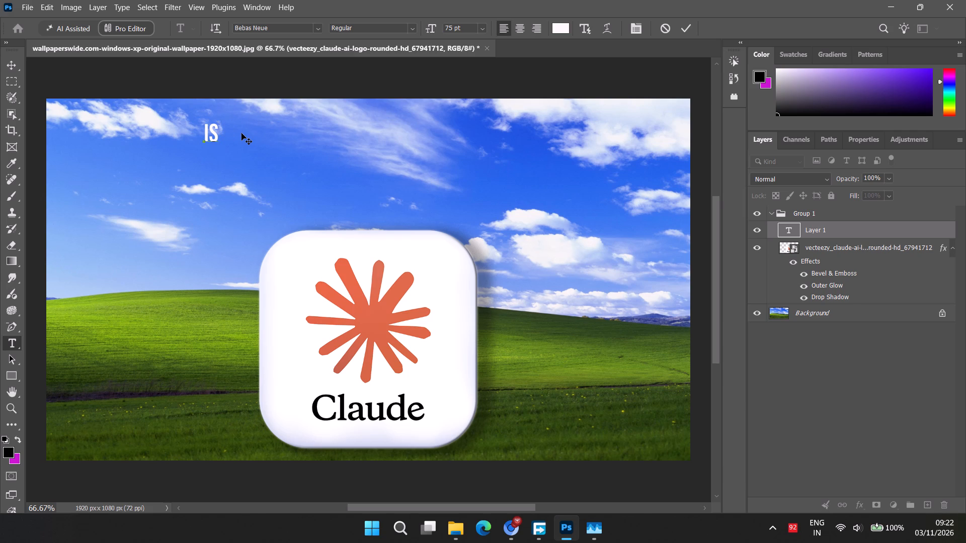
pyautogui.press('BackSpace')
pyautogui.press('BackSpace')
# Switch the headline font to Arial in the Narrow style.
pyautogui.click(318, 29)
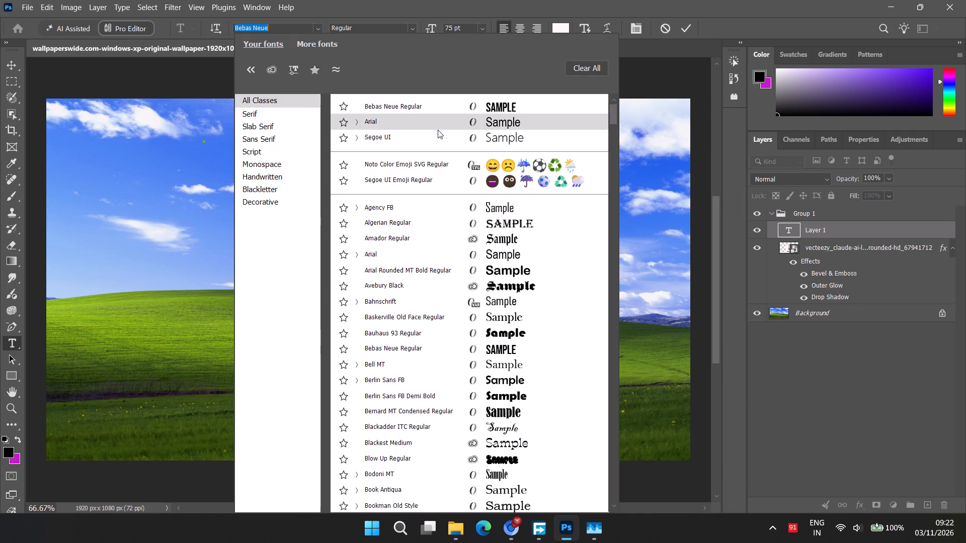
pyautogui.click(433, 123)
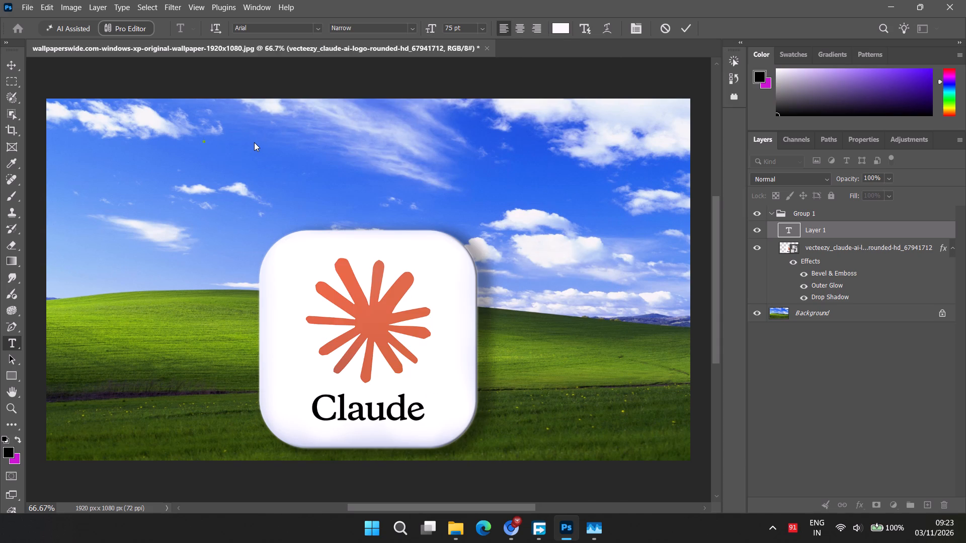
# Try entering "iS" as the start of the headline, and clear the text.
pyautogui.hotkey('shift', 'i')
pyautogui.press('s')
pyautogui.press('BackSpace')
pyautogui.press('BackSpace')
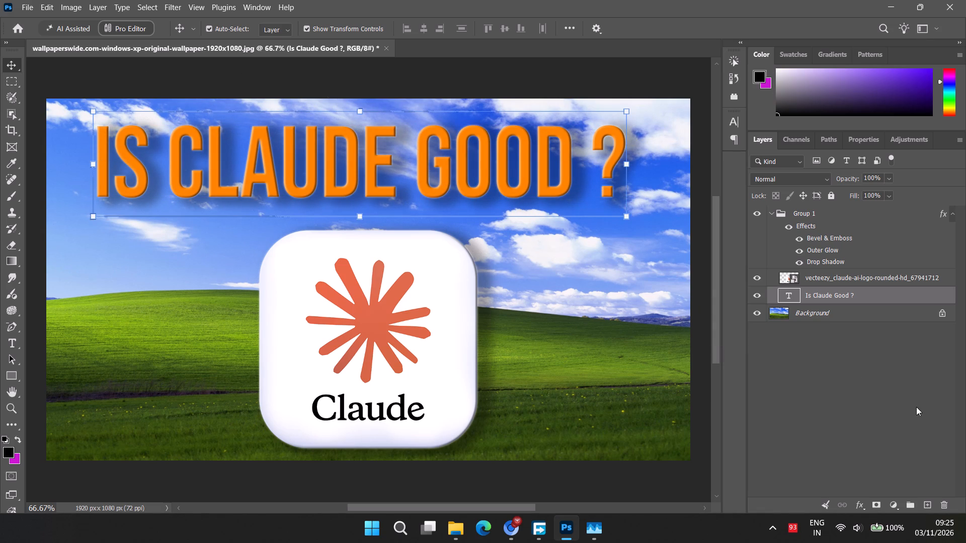
pyautogui.click(916, 407)
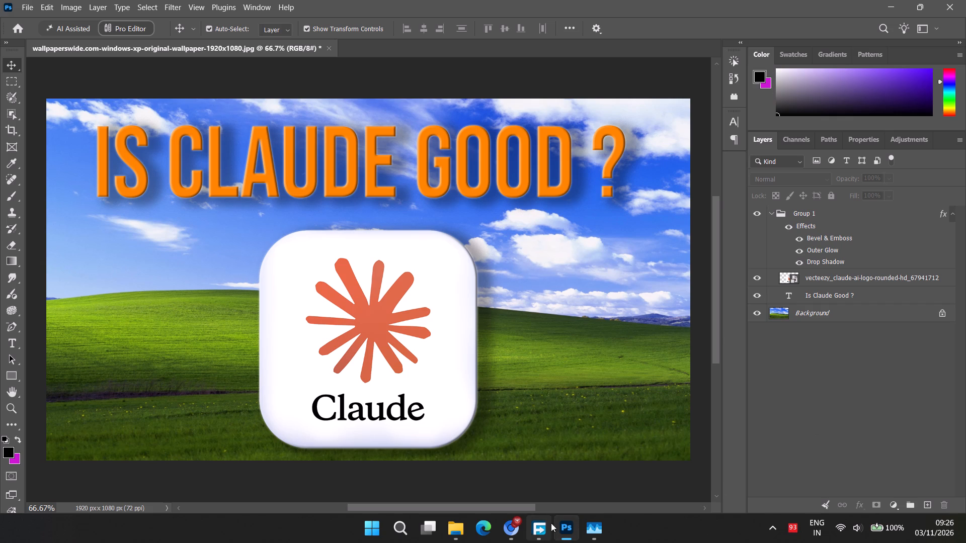
# Switch to the Thorium browser and open the Joe Bartolozzi channel's Videos page on YouTube.
pyautogui.click(521, 523)
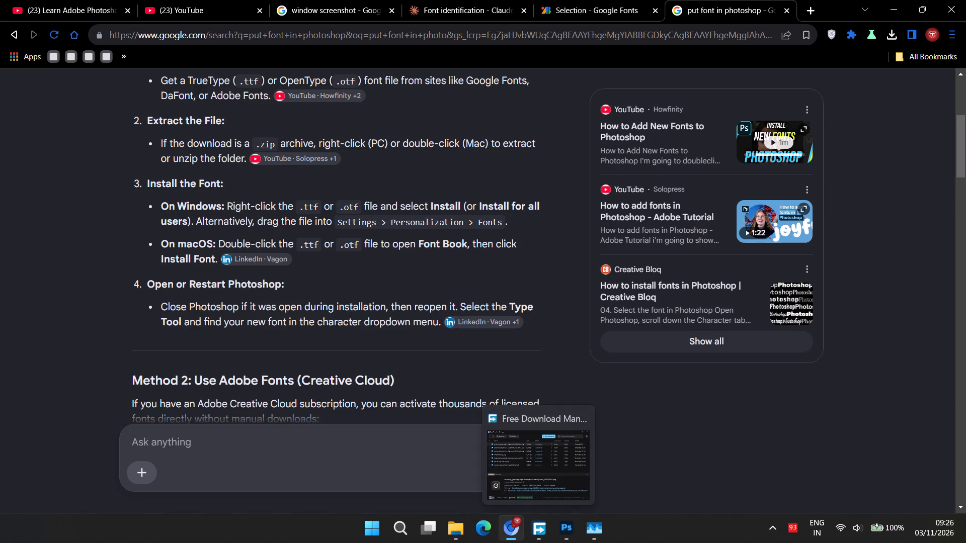
pyautogui.click(217, 0)
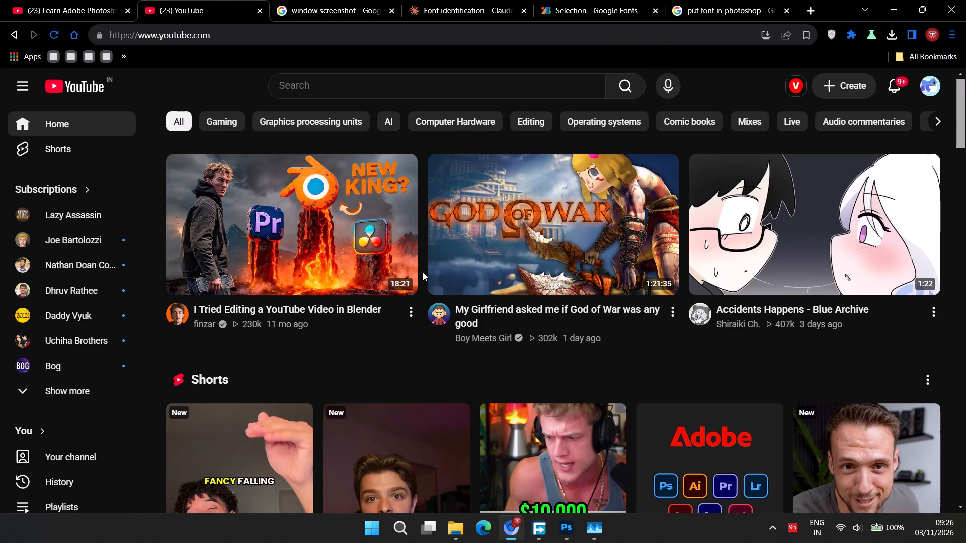
pyautogui.click(392, 84)
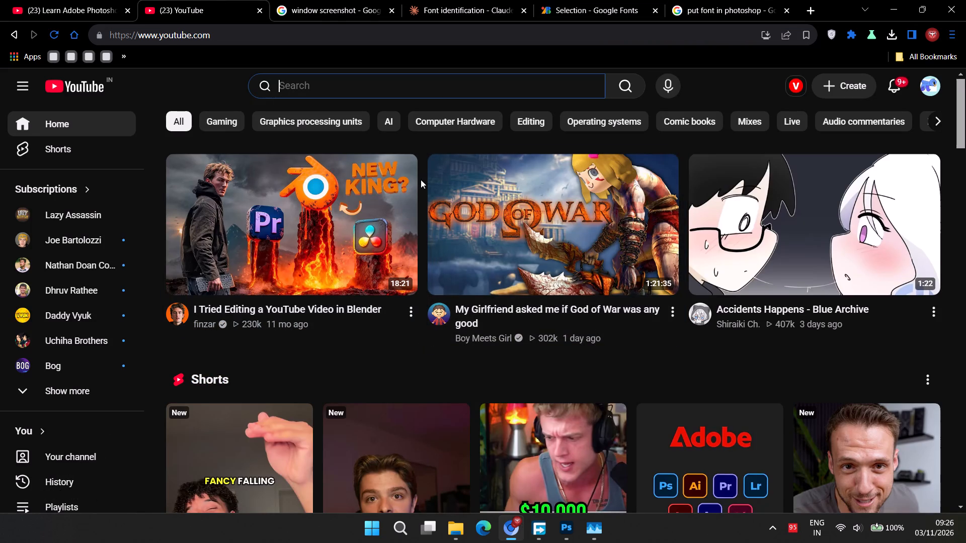
pyautogui.scroll(-4, 480, 282)
pyautogui.scroll(4, 427, 256)
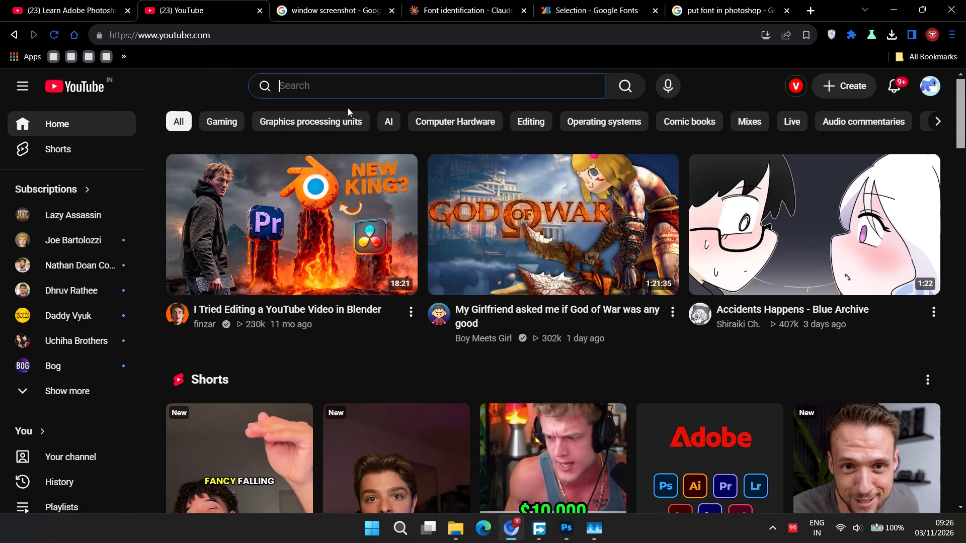
pyautogui.click(82, 234)
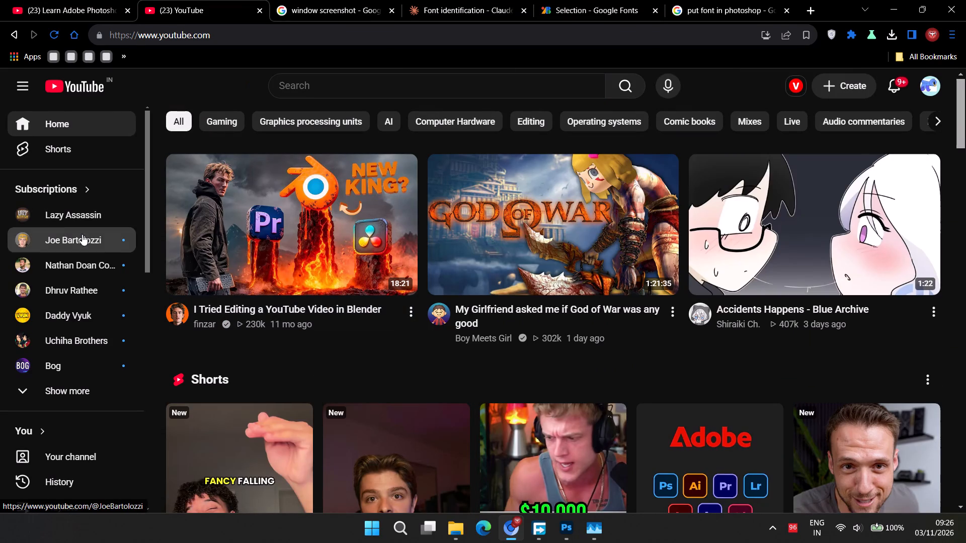
pyautogui.click(277, 359)
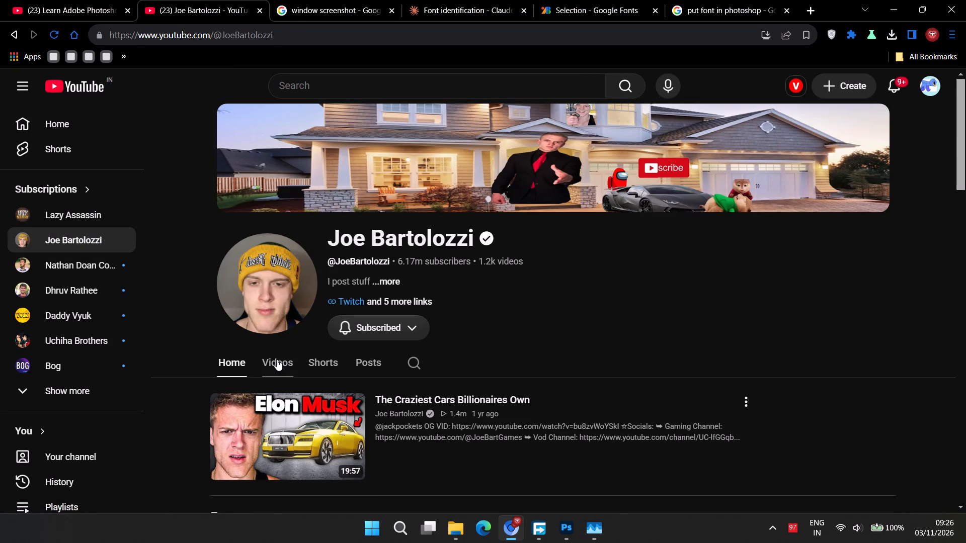
# Examine the headline lettering styles on the channel's video thumbnails for a font reference.
pyautogui.scroll(-3, 420, 338)
pyautogui.scroll(-4, 603, 356)
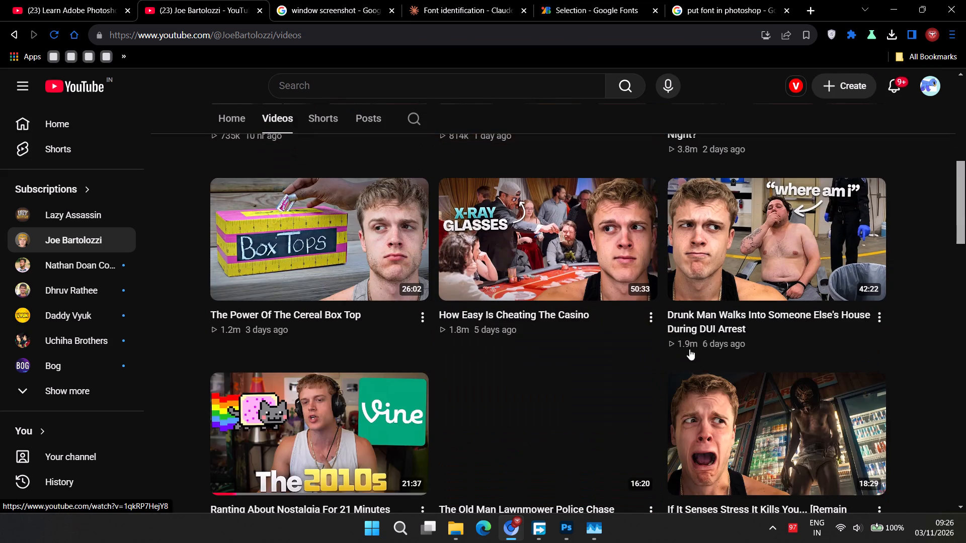
pyautogui.scroll(-4, 738, 364)
pyautogui.scroll(1, 732, 365)
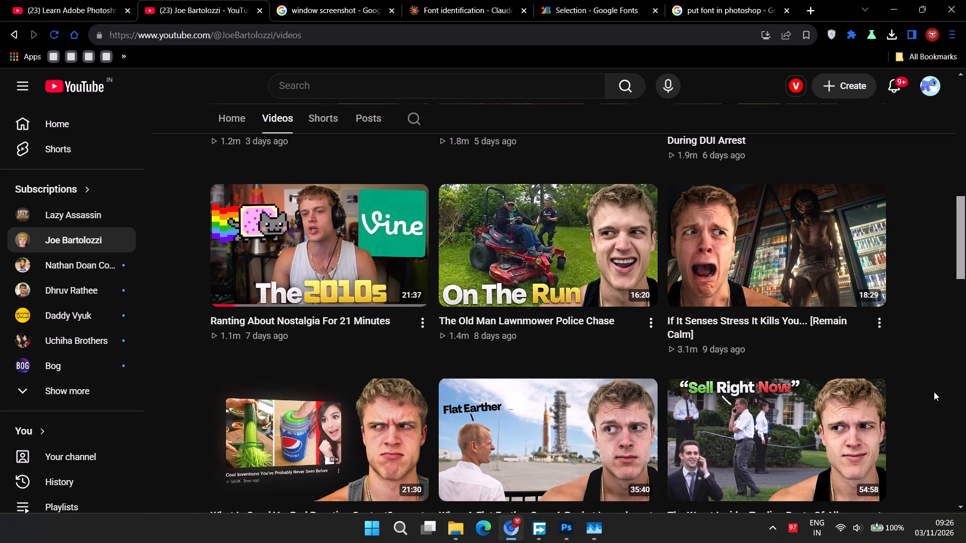
pyautogui.scroll(-2, 925, 392)
pyautogui.scroll(2, 904, 395)
pyautogui.scroll(-2, 962, 403)
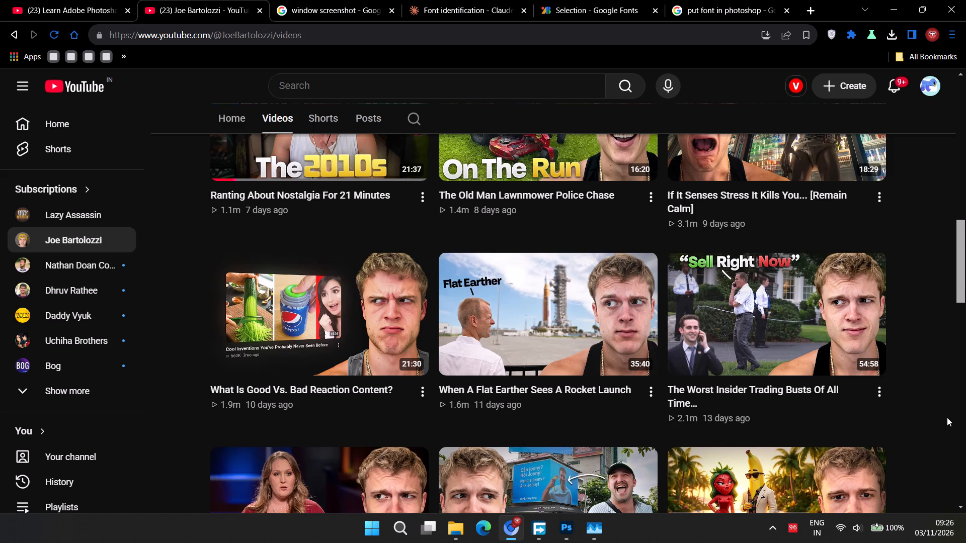
pyautogui.scroll(-2, 915, 412)
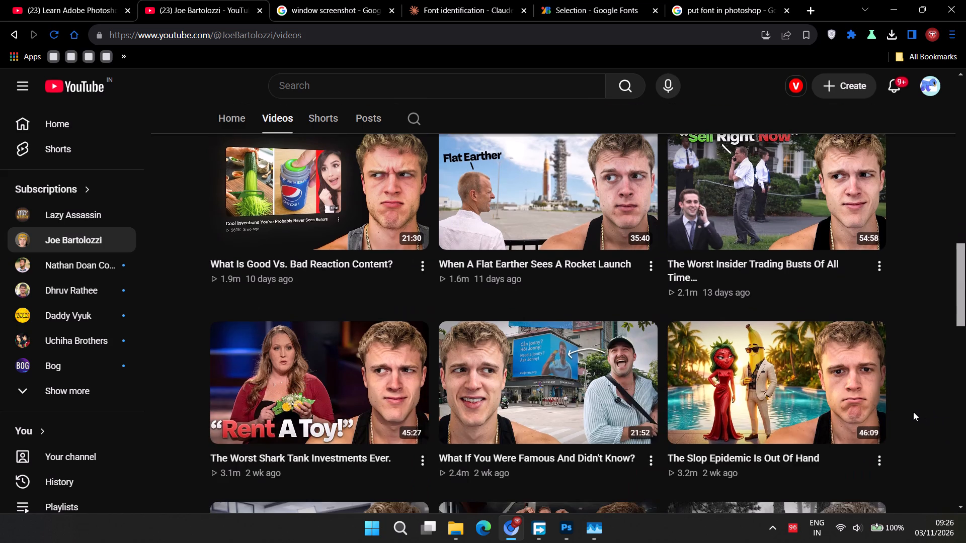
pyautogui.scroll(-2, 890, 402)
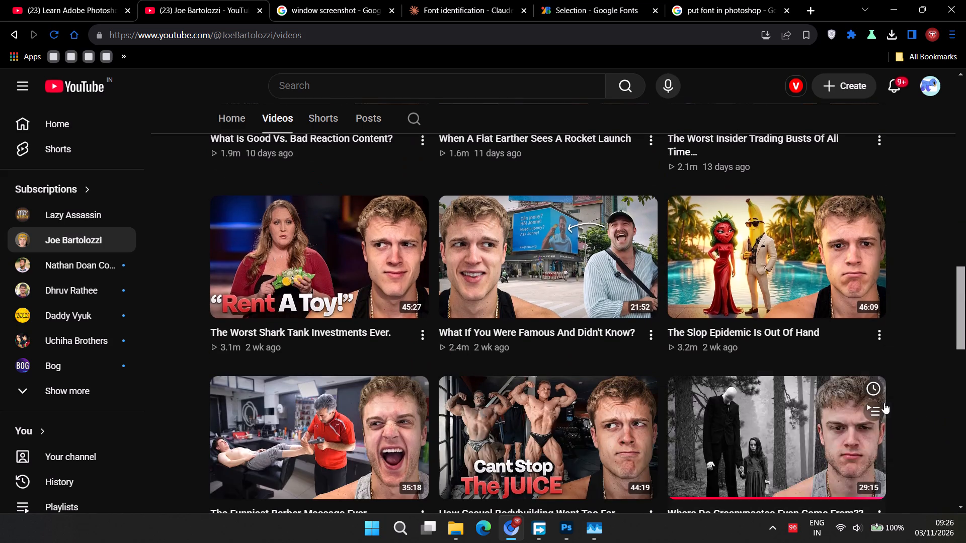
pyautogui.scroll(11, 884, 403)
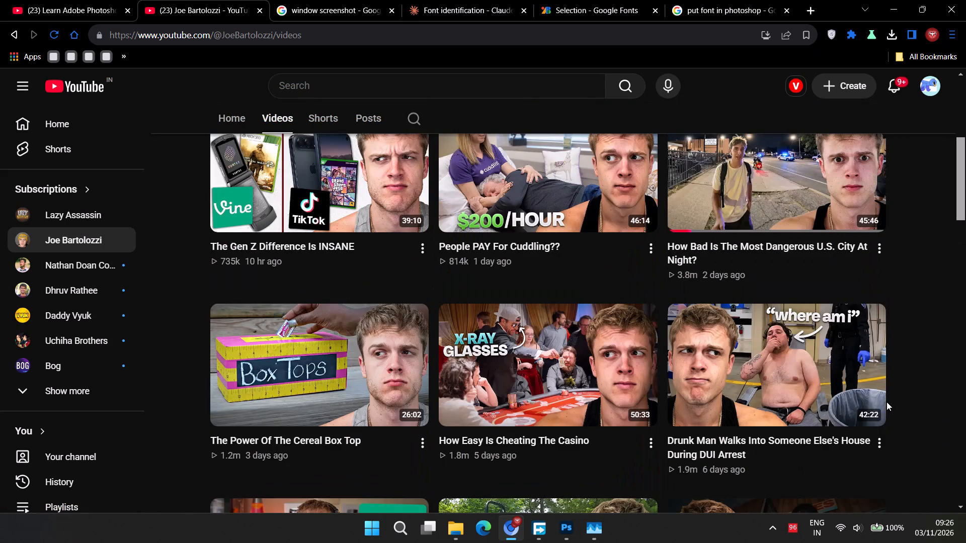
pyautogui.scroll(-3, 887, 402)
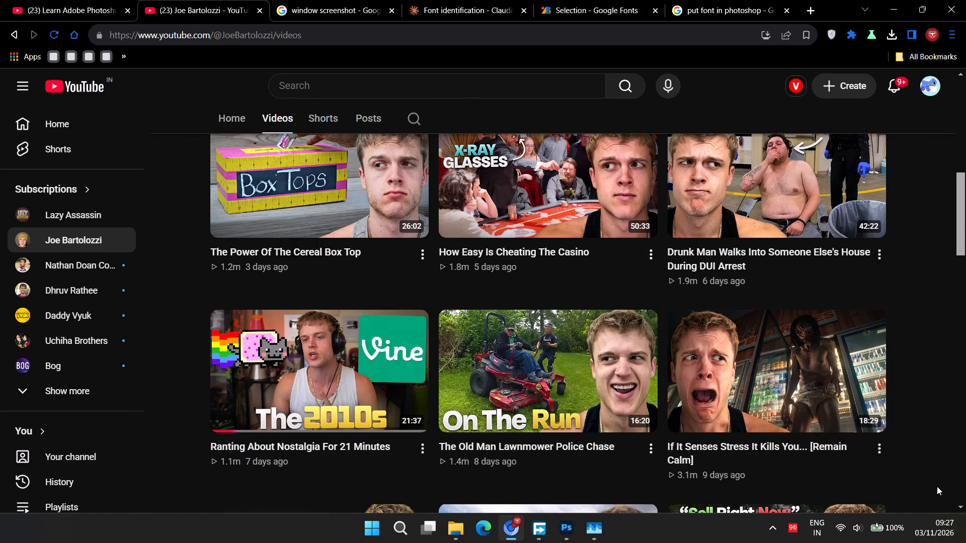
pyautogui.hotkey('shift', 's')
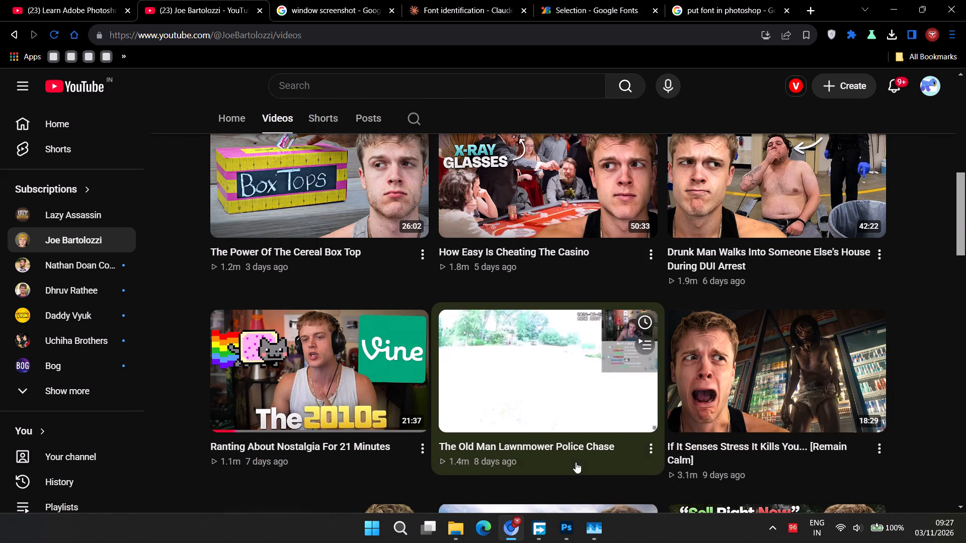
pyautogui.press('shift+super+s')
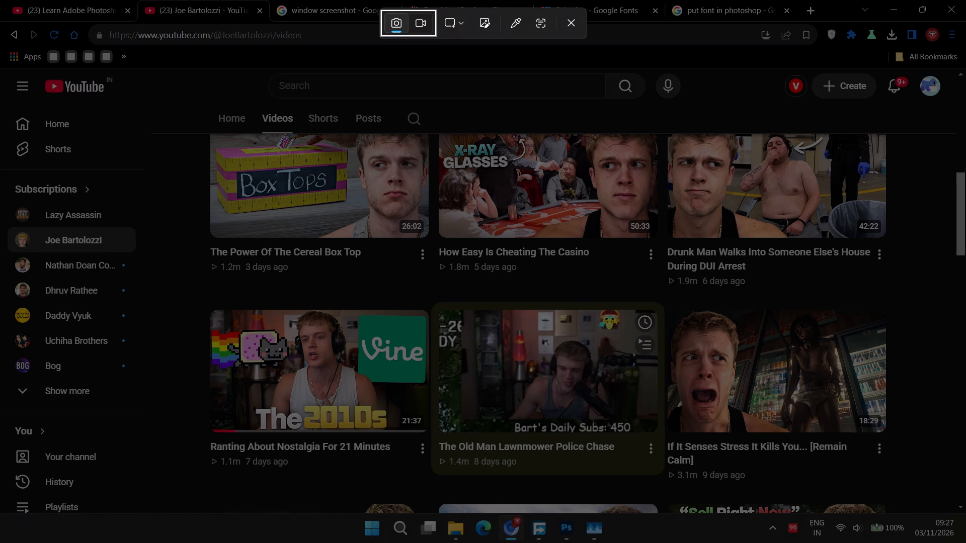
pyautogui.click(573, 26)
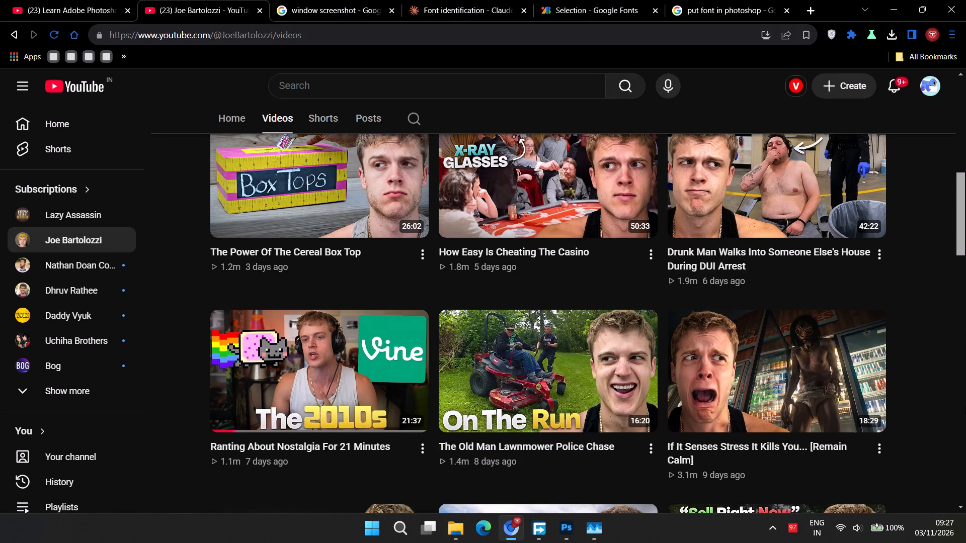
pyautogui.press('shift+super+s')
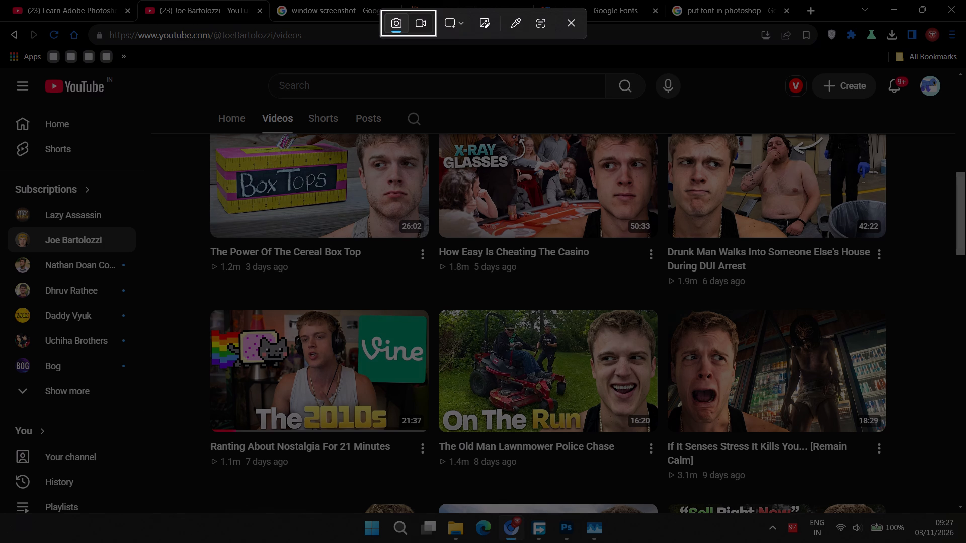
pyautogui.moveTo(435, 399); pyautogui.dragTo(585, 436)
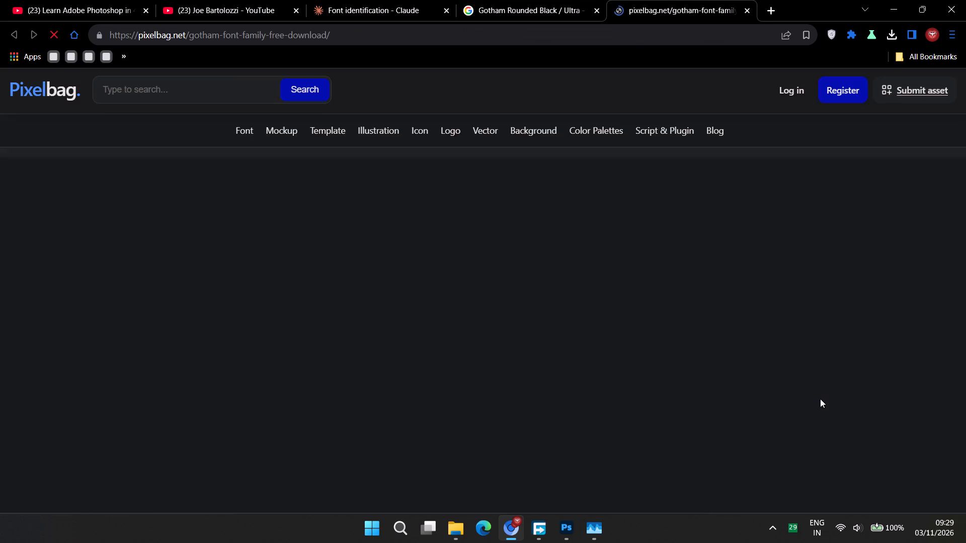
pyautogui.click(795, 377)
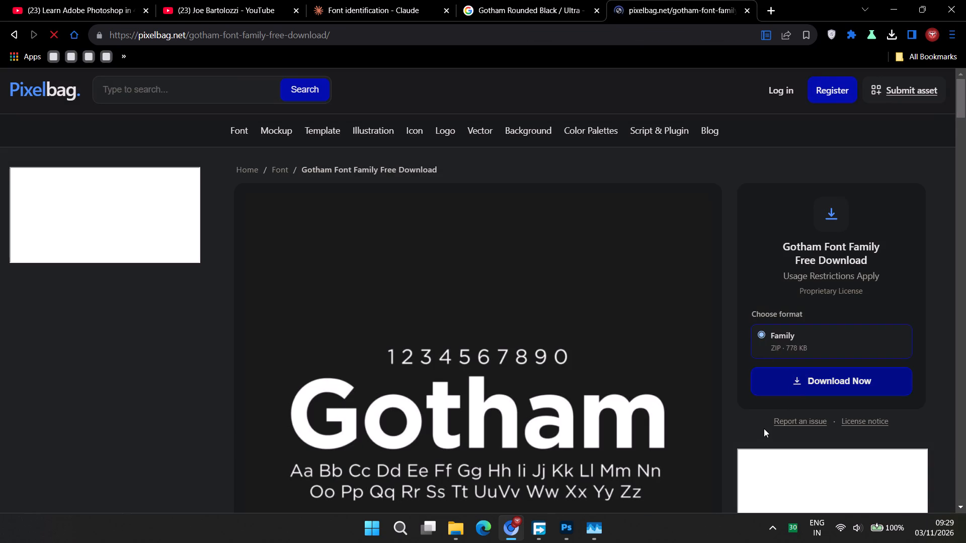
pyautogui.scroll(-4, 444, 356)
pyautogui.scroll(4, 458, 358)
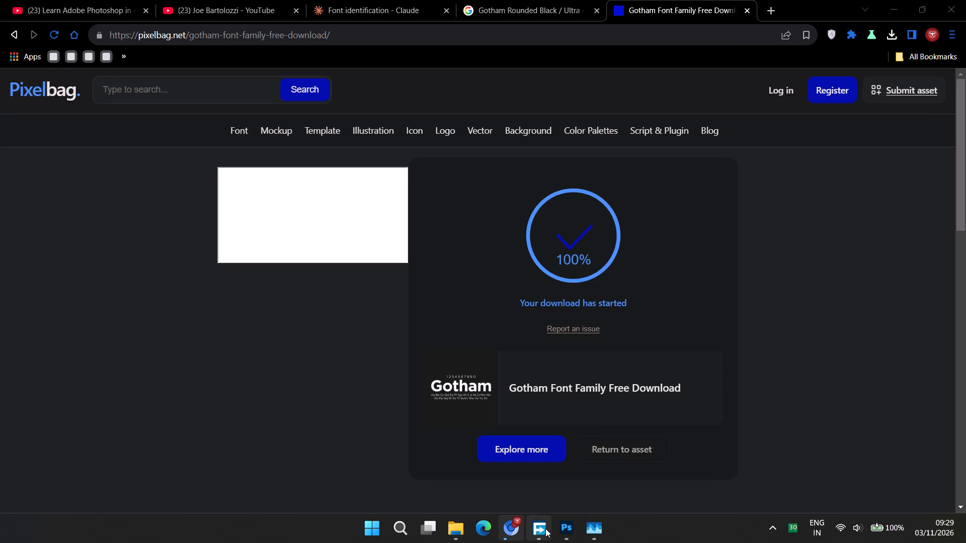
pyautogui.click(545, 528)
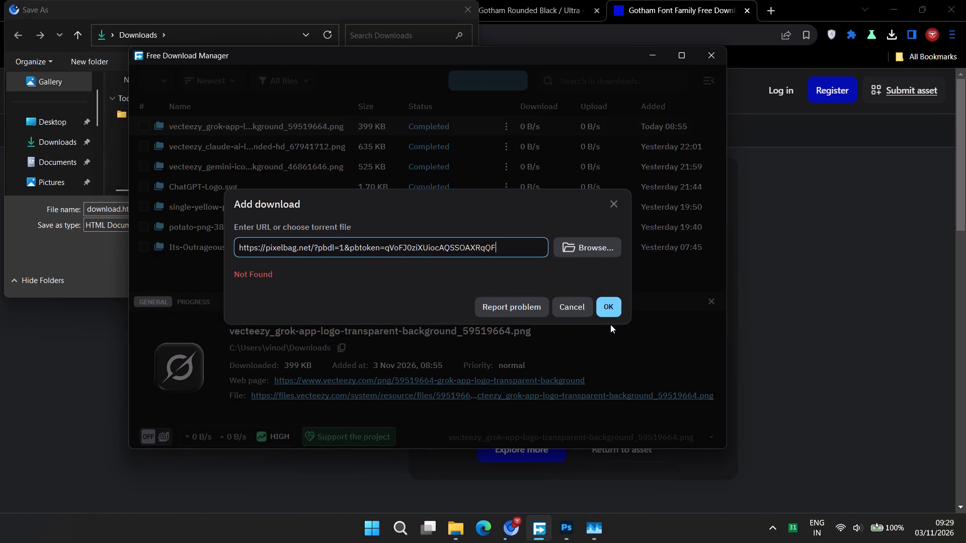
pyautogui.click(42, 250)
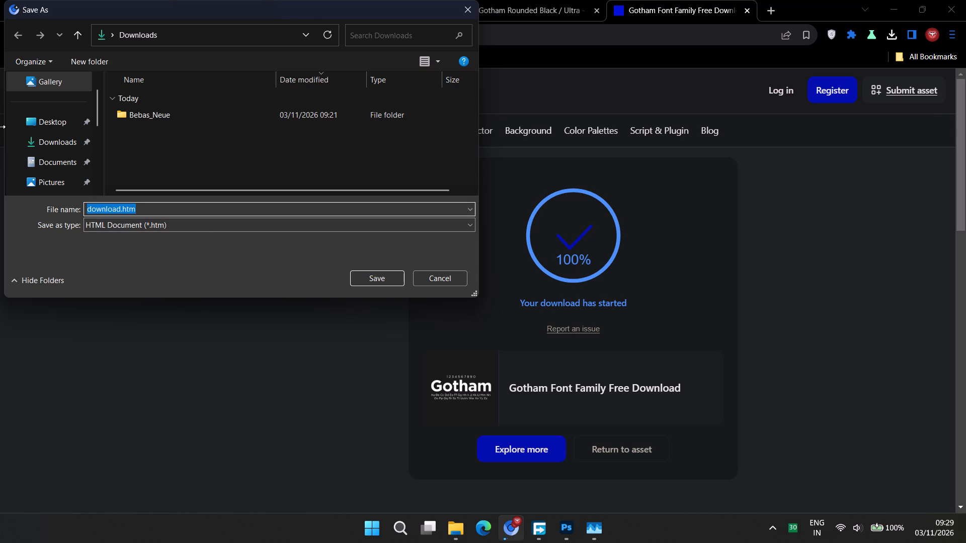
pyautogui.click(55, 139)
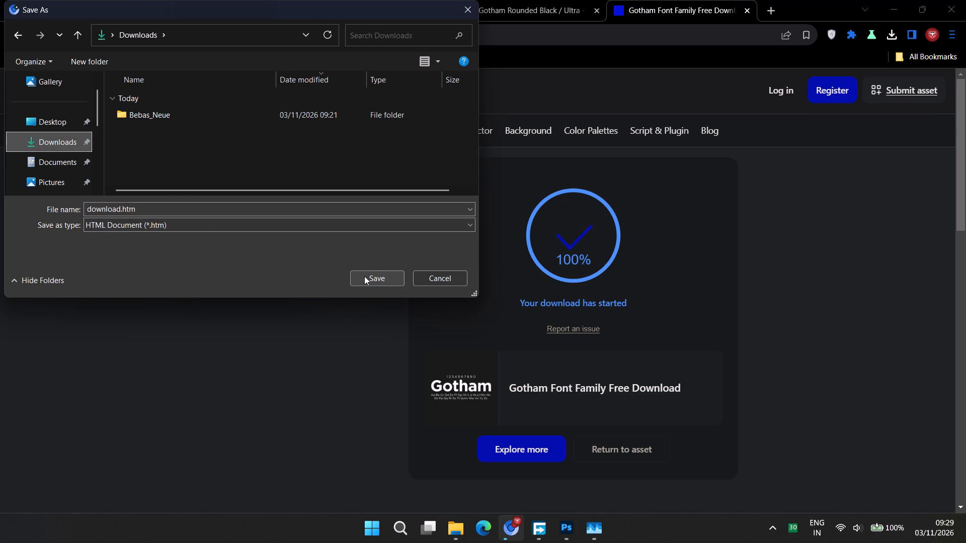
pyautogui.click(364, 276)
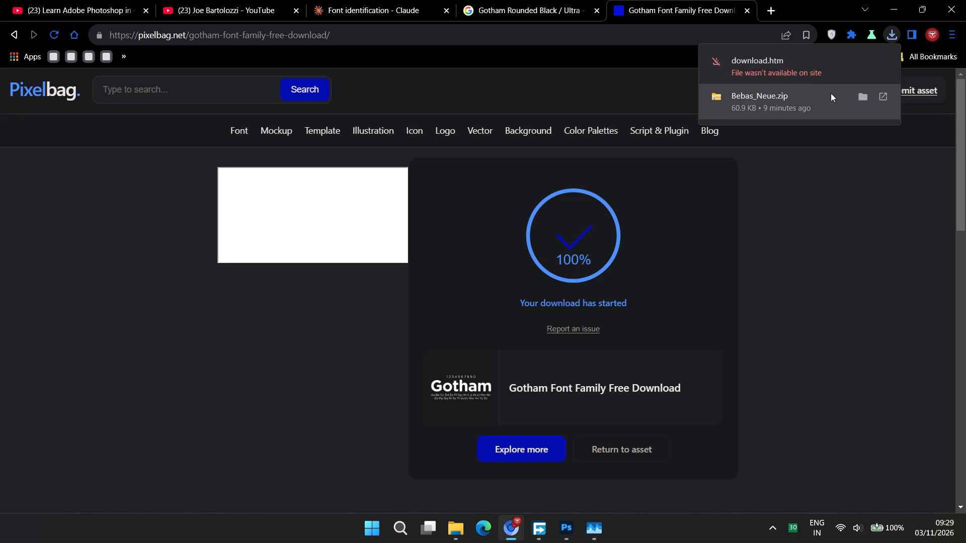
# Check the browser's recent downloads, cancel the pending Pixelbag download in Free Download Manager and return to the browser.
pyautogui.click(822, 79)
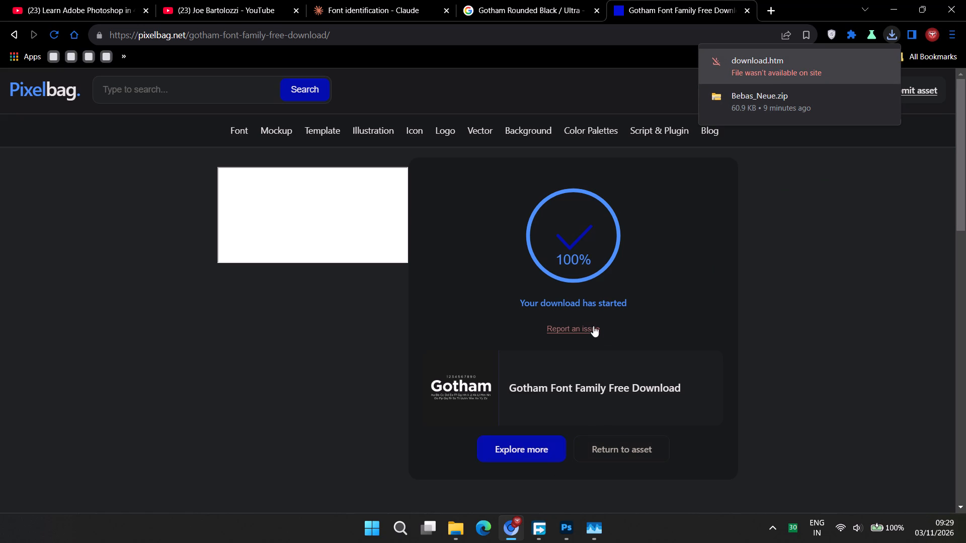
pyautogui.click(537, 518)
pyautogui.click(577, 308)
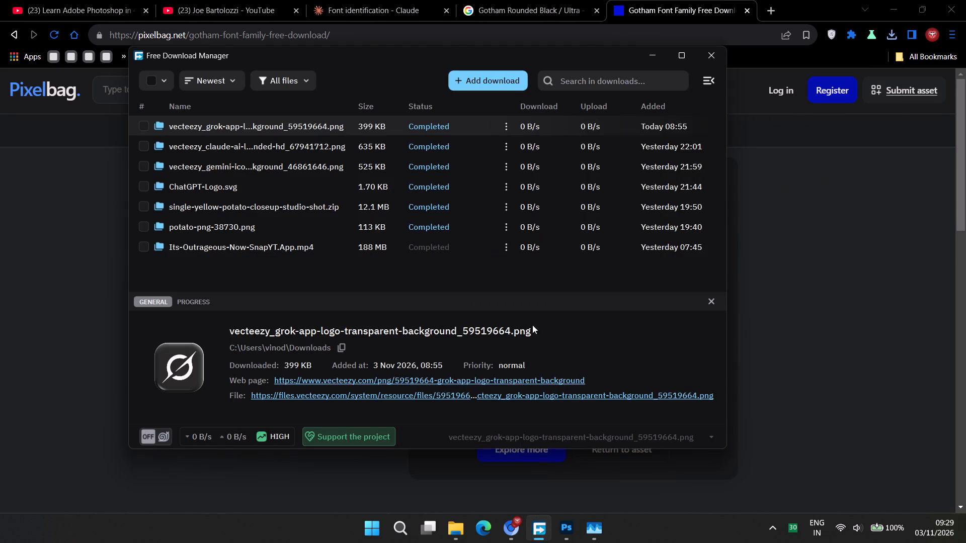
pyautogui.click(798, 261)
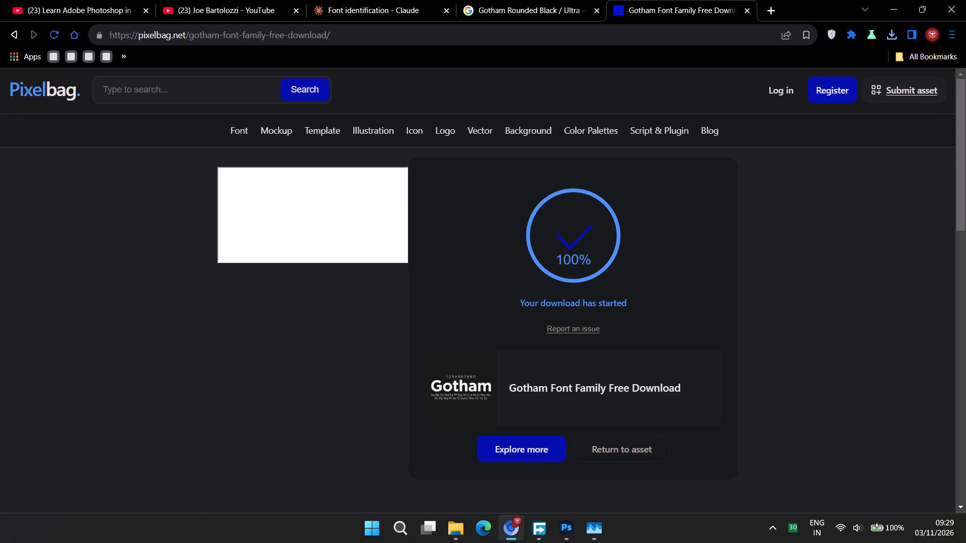
# Copy the title "Gotham Font Family Free Download" from the Pixelbag page and search Google for it in a new tab.
pyautogui.moveTo(508, 386); pyautogui.dragTo(680, 382)
pyautogui.rightClick(663, 384)
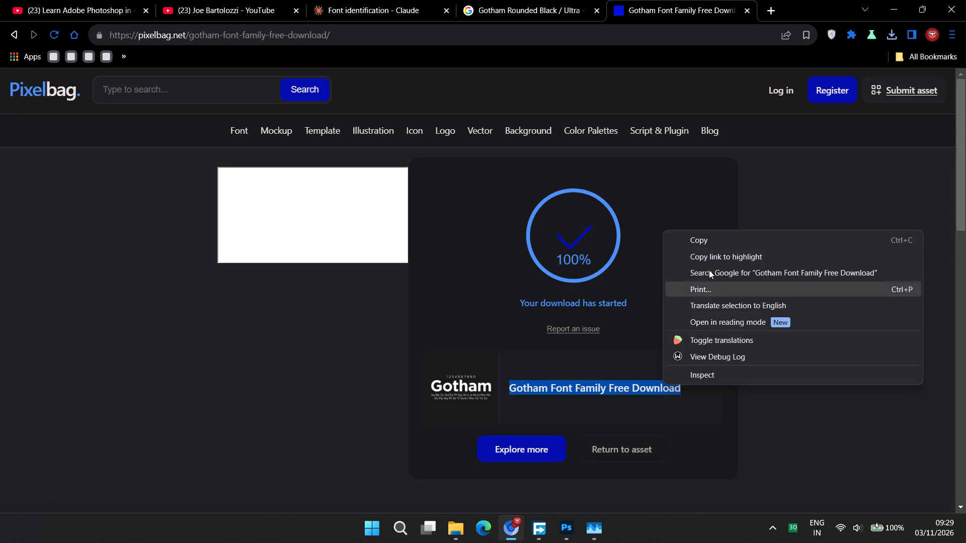
pyautogui.click(699, 238)
pyautogui.click(768, 7)
pyautogui.click(627, 34)
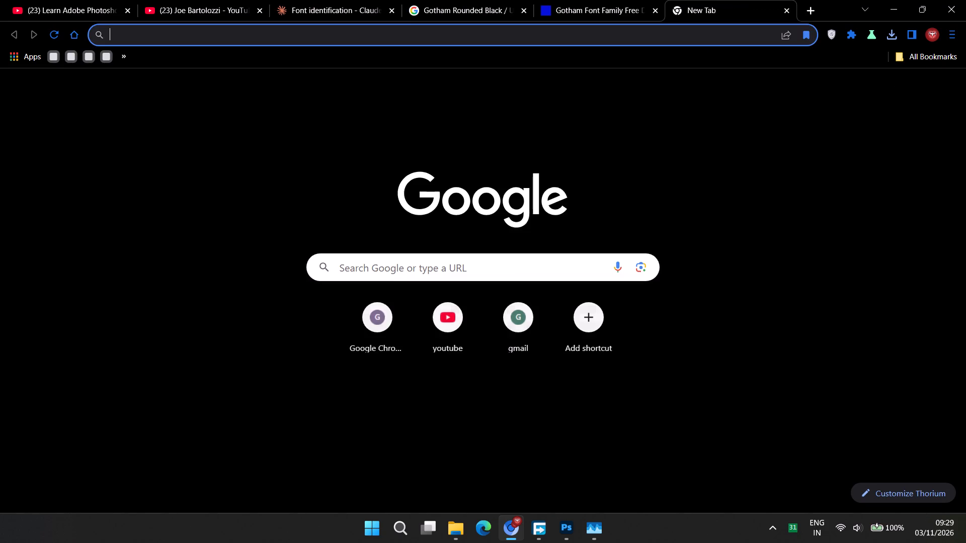
pyautogui.rightClick(627, 37)
pyautogui.click(661, 110)
pyautogui.press('Return')
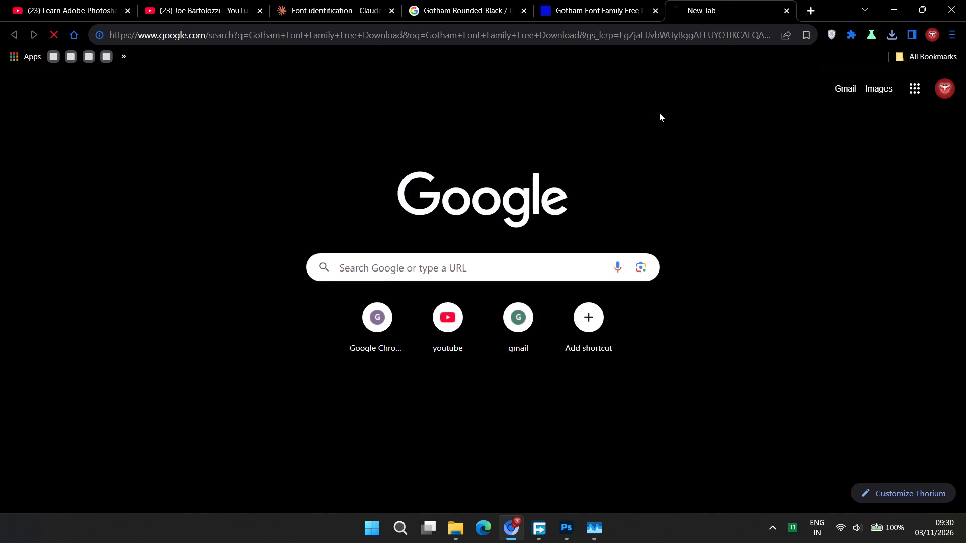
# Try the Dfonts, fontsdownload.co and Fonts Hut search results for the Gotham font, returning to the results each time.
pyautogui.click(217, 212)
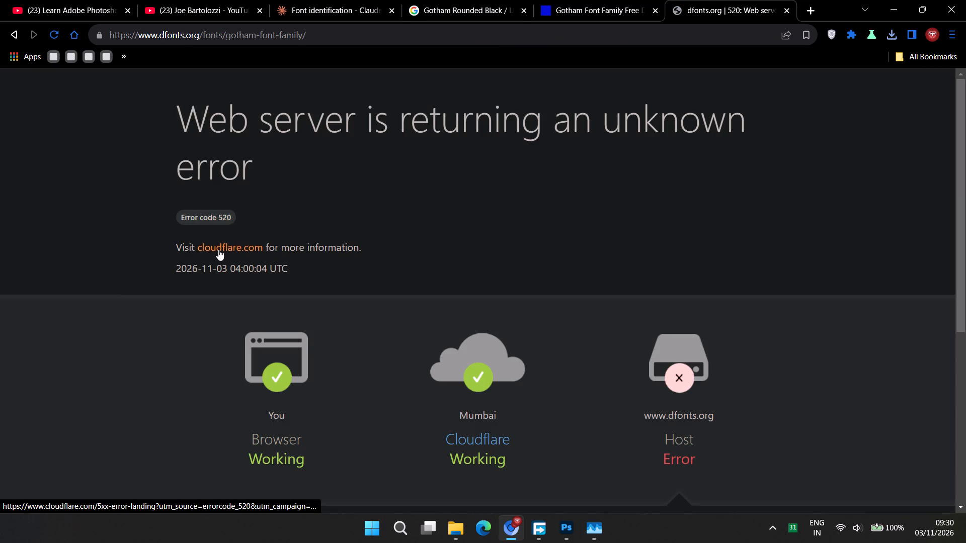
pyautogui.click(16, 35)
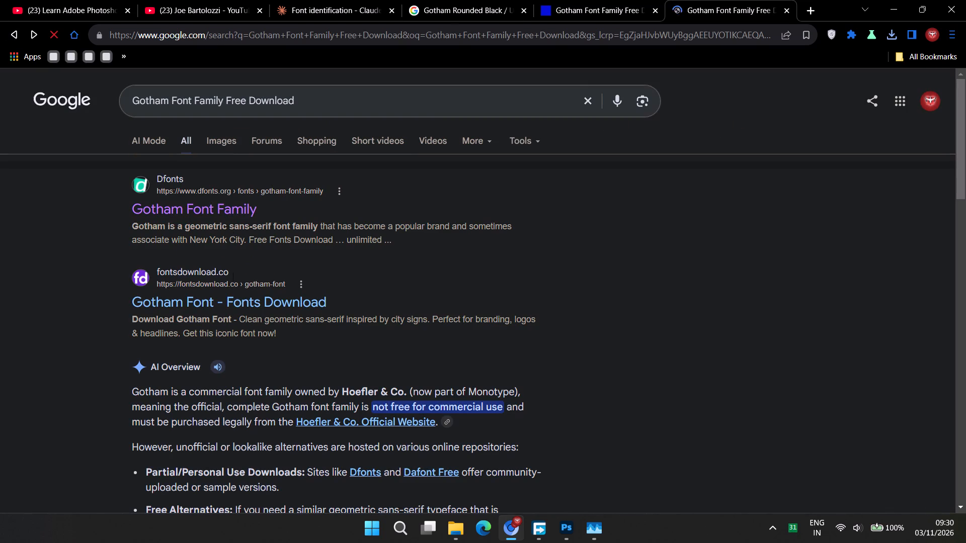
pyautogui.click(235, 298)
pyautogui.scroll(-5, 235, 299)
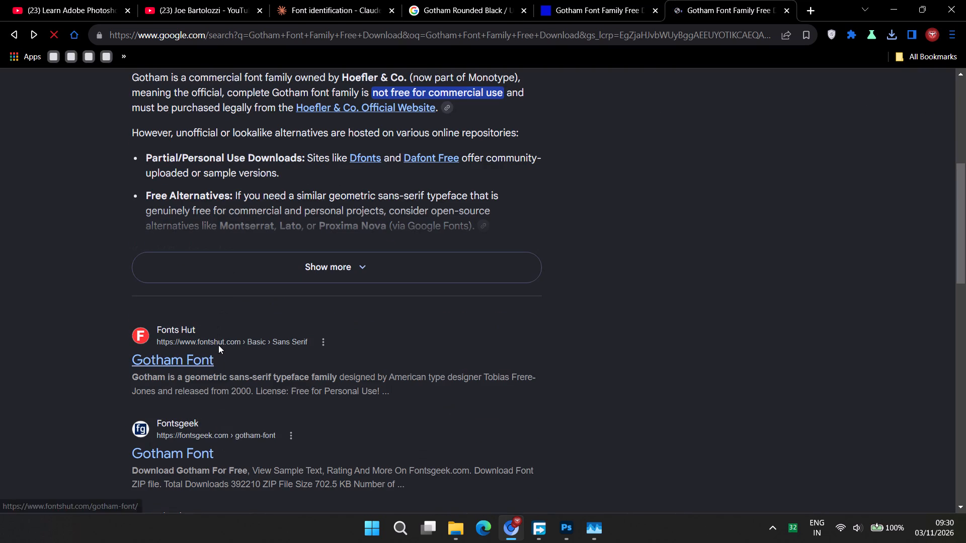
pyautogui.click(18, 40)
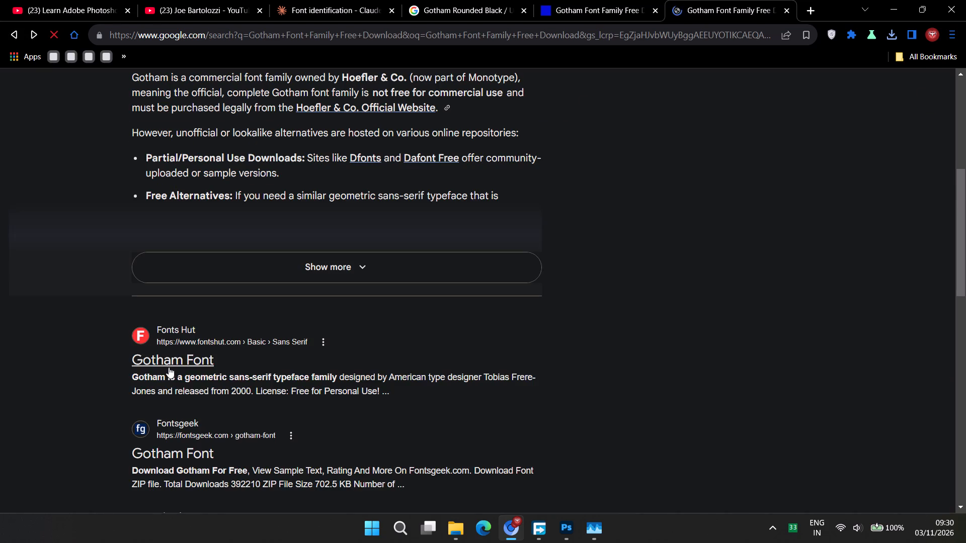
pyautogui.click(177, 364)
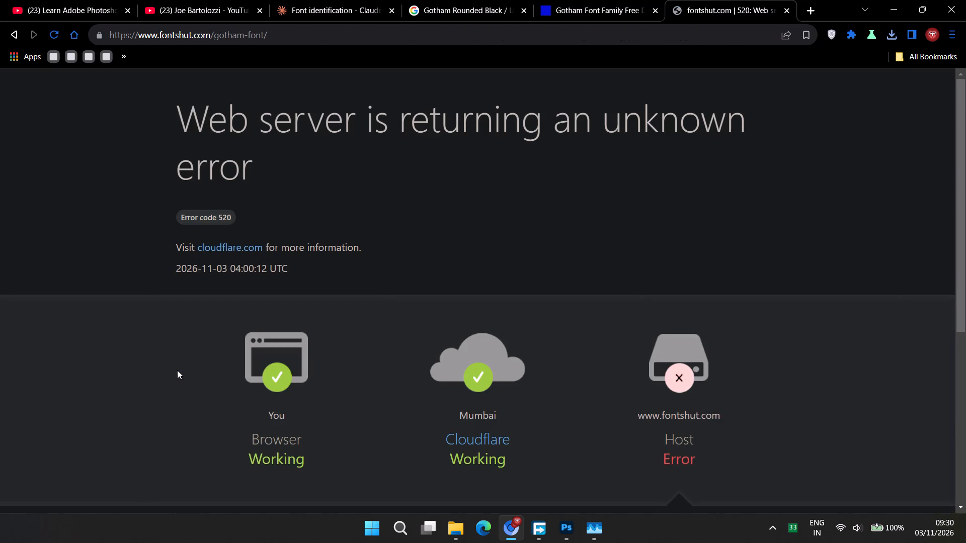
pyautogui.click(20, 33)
# Open Fontsgeek's Gotham Font result, complete the human verification and download the font ZIP with Free Download Manager.
pyautogui.scroll(-2, 176, 312)
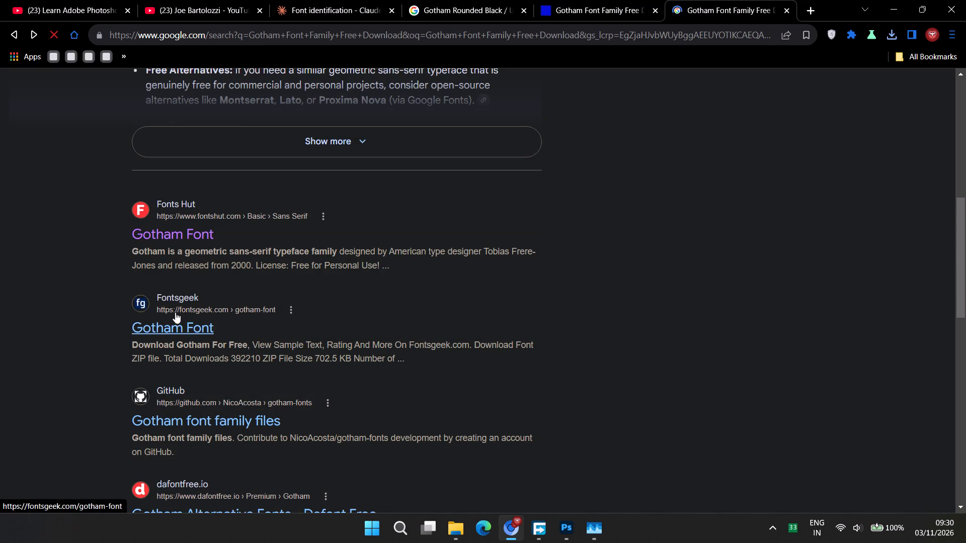
pyautogui.click(176, 324)
pyautogui.scroll(-4, 220, 365)
pyautogui.scroll(-3, 270, 353)
pyautogui.scroll(2, 270, 353)
pyautogui.click(239, 307)
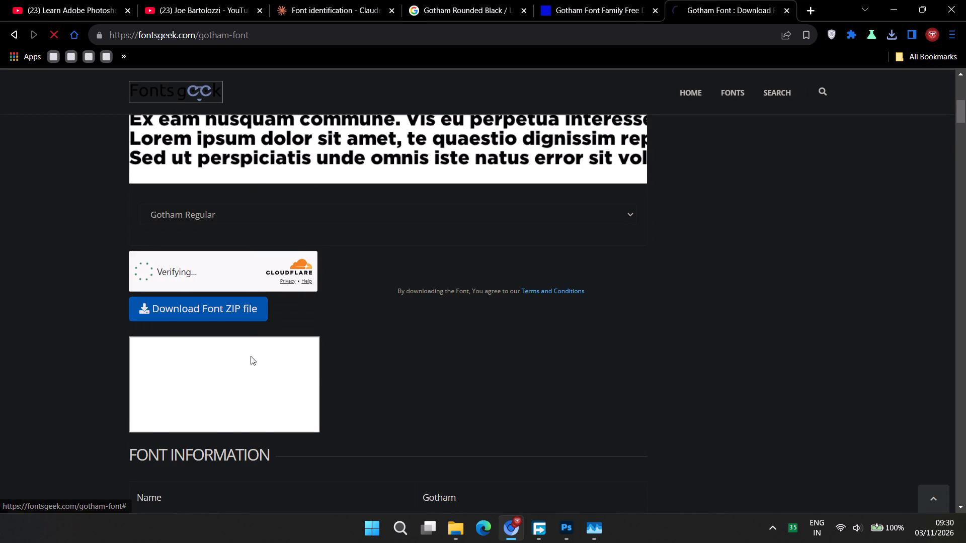
pyautogui.scroll(-5, 261, 309)
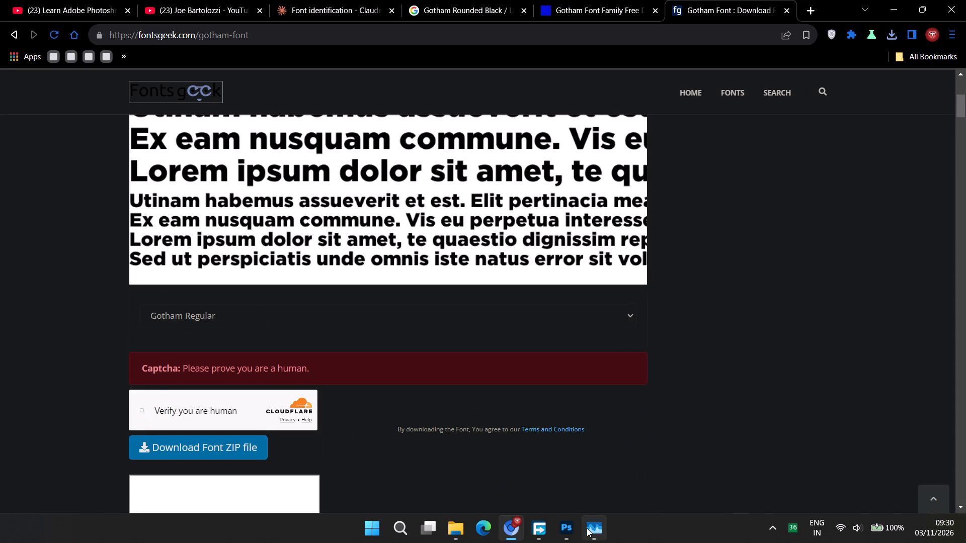
pyautogui.click(143, 408)
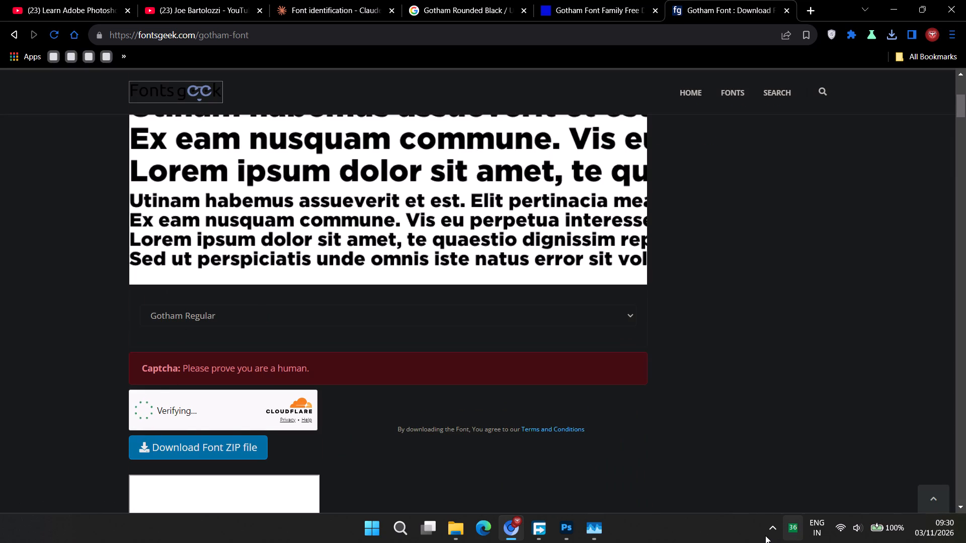
pyautogui.click(196, 450)
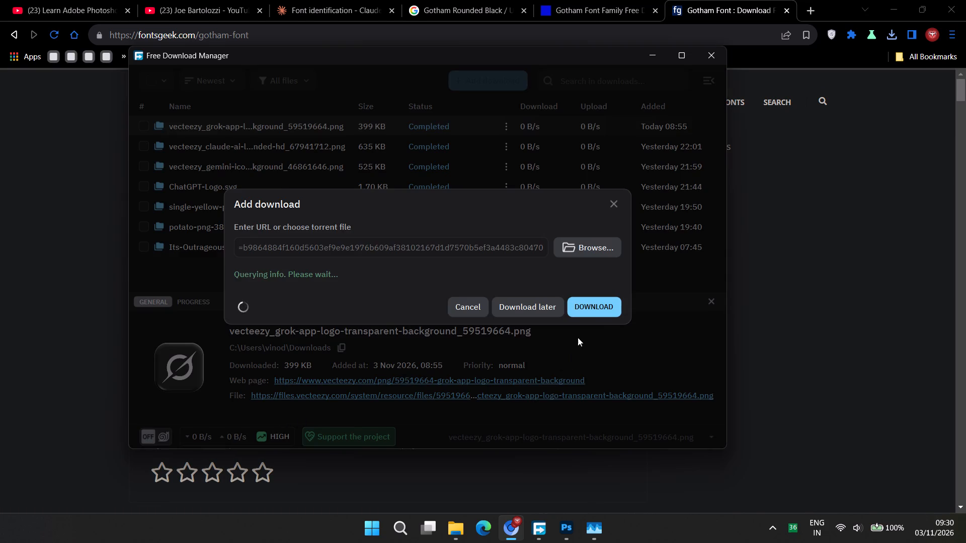
pyautogui.click(566, 321)
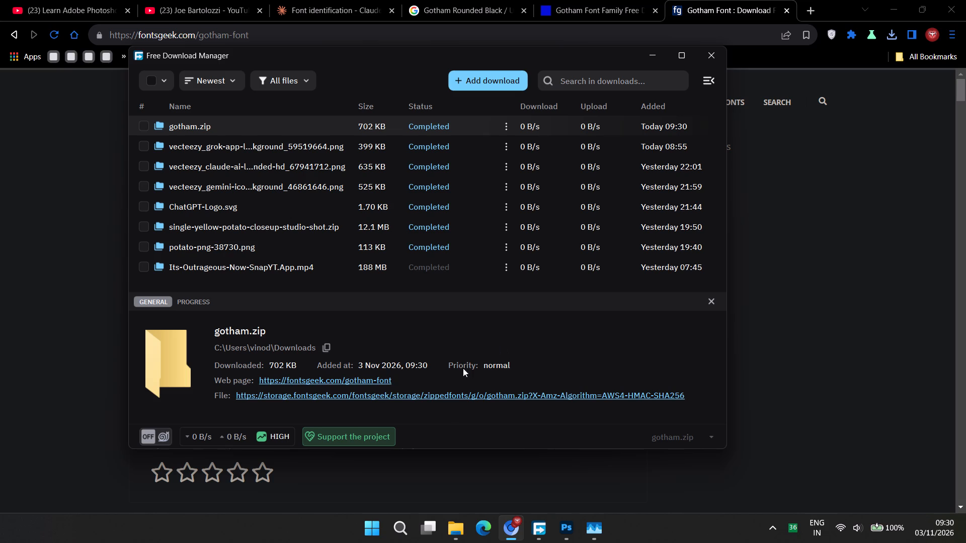
# Extract gotham.zip from the Downloads folder into a gotham folder with WinRAR.
pyautogui.click(459, 513)
pyautogui.click(458, 521)
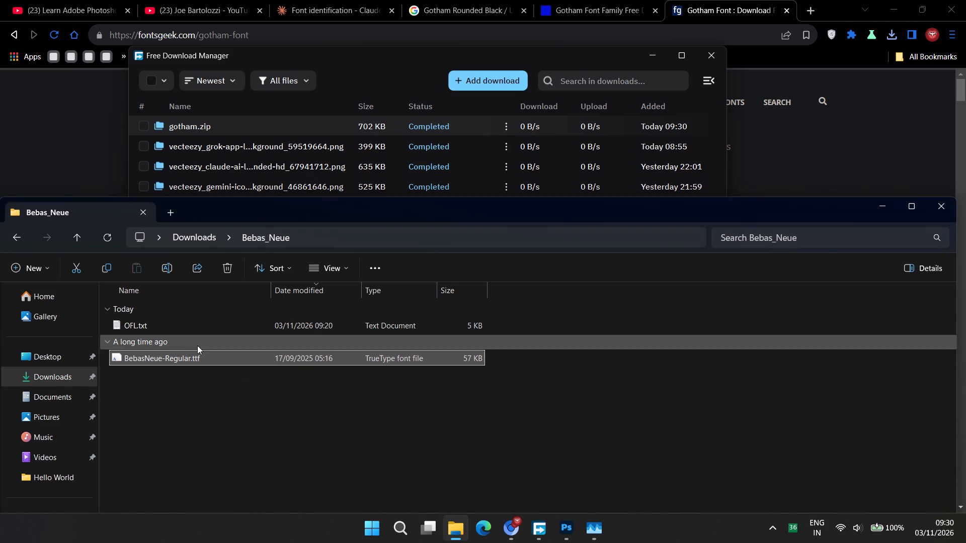
pyautogui.click(59, 376)
pyautogui.click(137, 327)
pyautogui.rightClick(137, 327)
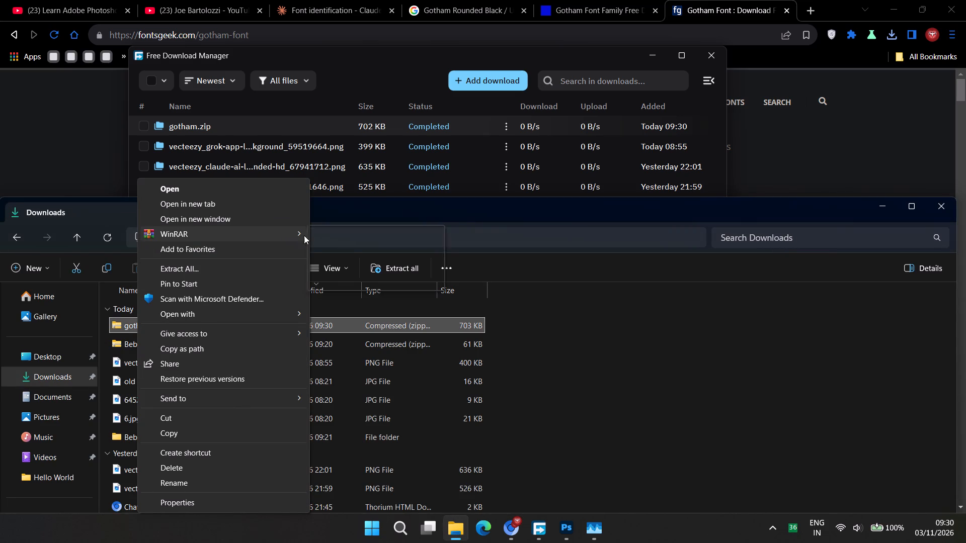
pyautogui.click(346, 264)
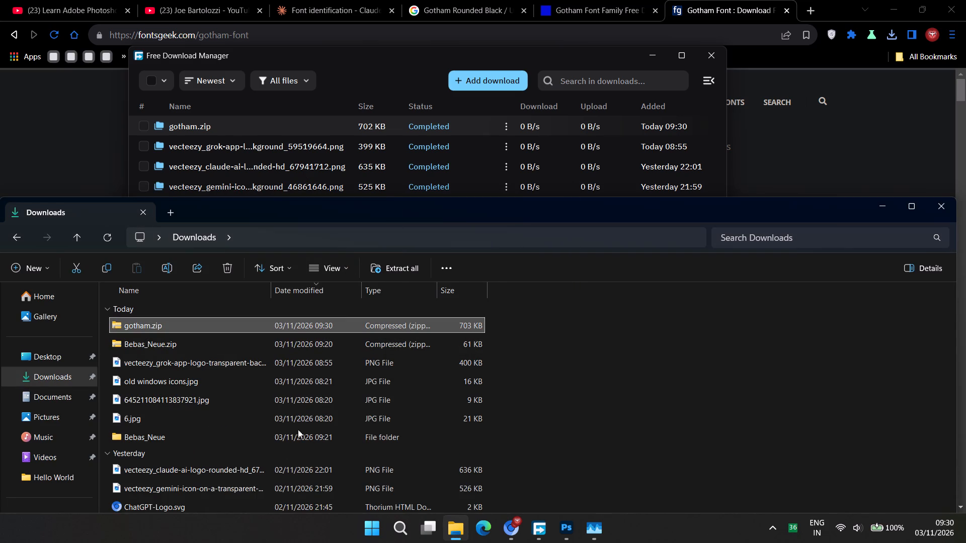
# Open the Gotham Ultra folder inside the extracted gotham folder and install the Gotham Ultra.otf font.
pyautogui.doubleClick(265, 454)
pyautogui.doubleClick(217, 329)
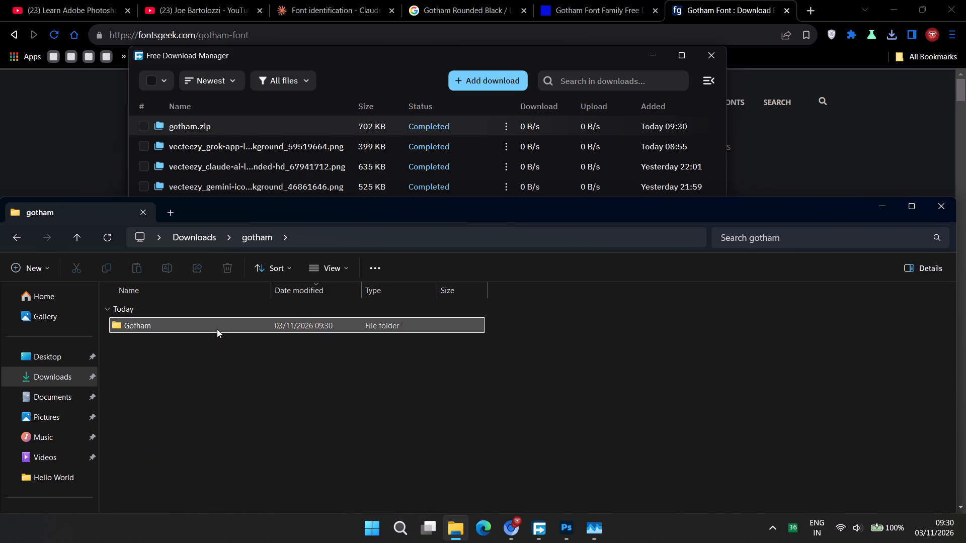
pyautogui.scroll(-3, 205, 393)
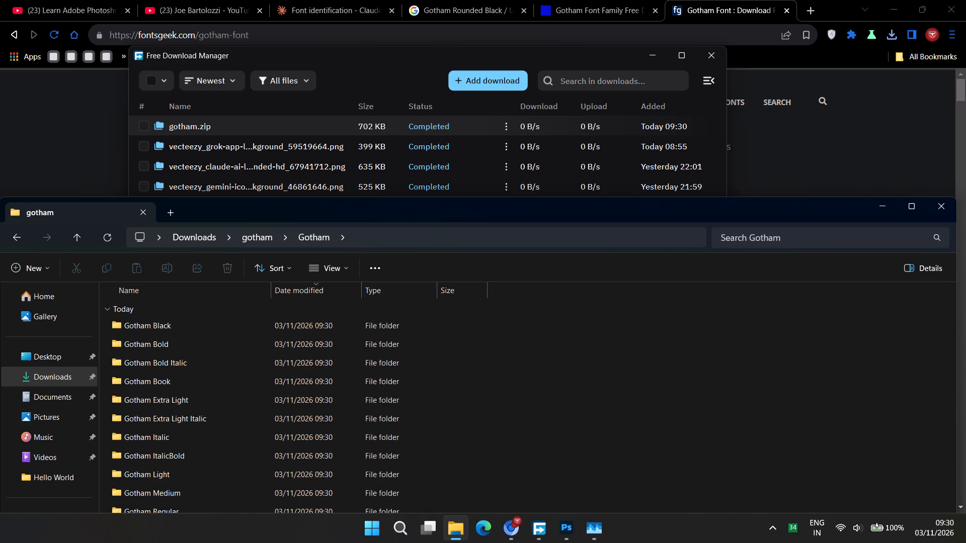
pyautogui.moveTo(437, 211); pyautogui.dragTo(482, 66)
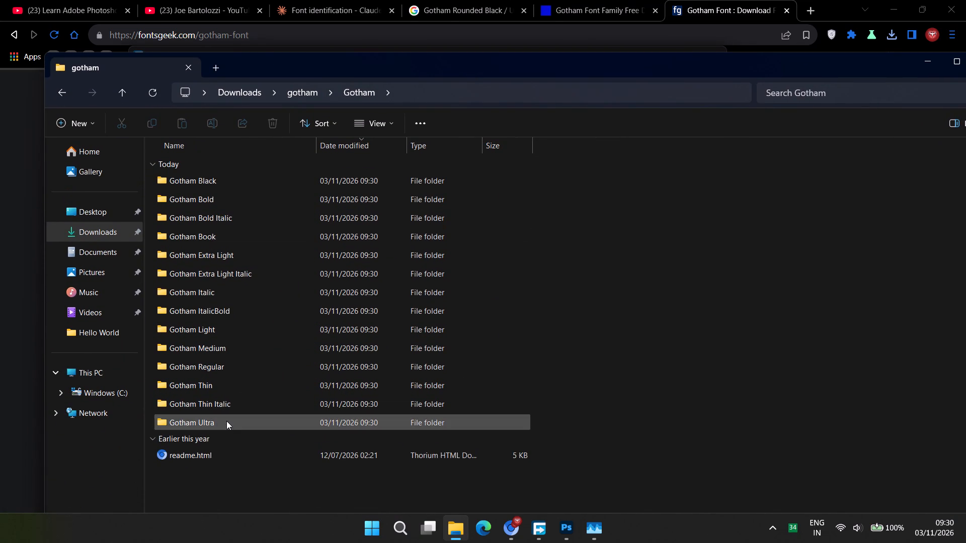
pyautogui.doubleClick(226, 427)
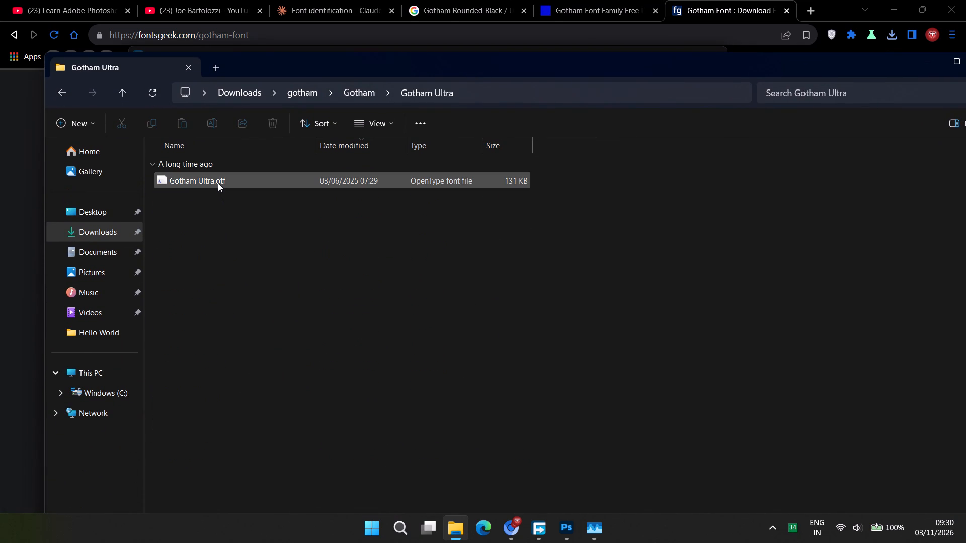
pyautogui.doubleClick(218, 183)
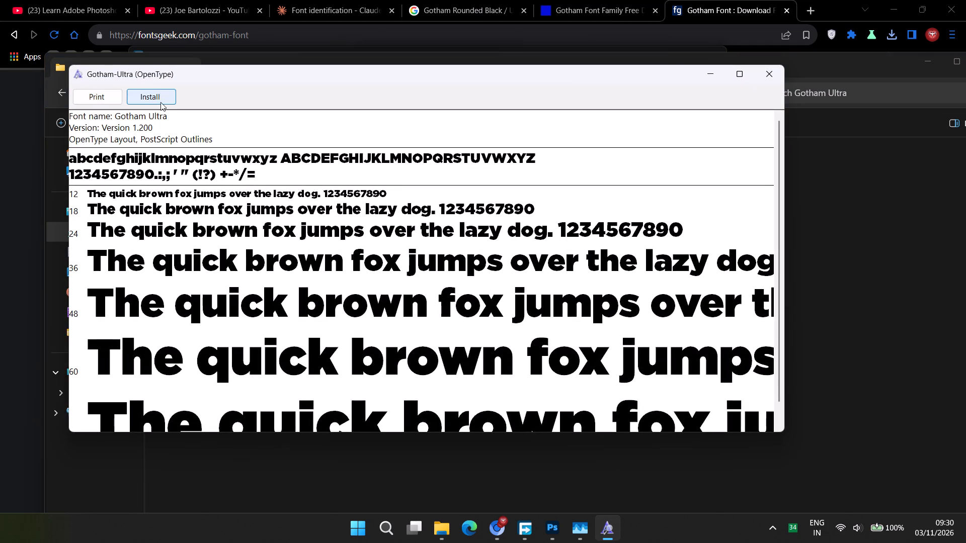
pyautogui.click(159, 97)
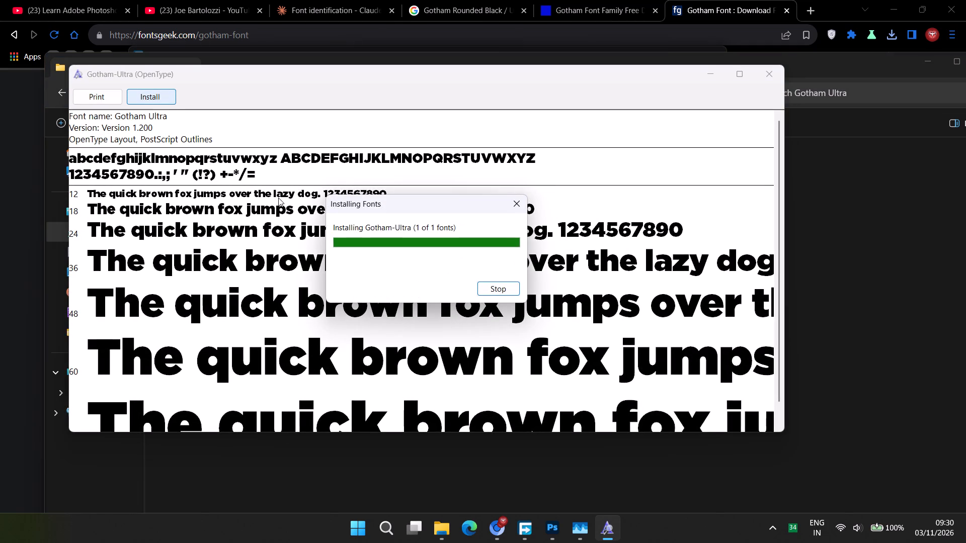
pyautogui.click(767, 71)
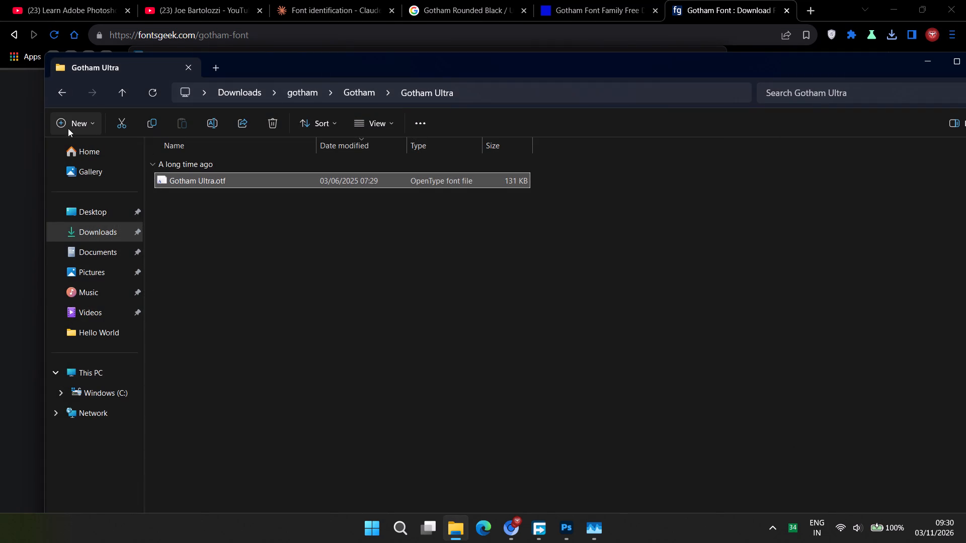
# Install the Gotham Black.otf font from the Gotham Black folder and return to the Gotham folder.
pyautogui.click(63, 91)
pyautogui.doubleClick(185, 178)
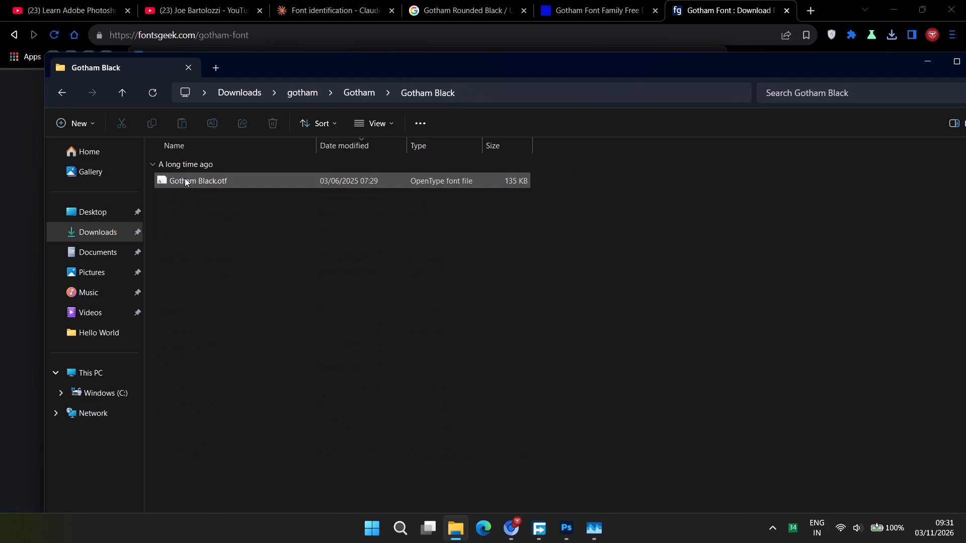
pyautogui.doubleClick(185, 178)
pyautogui.click(165, 108)
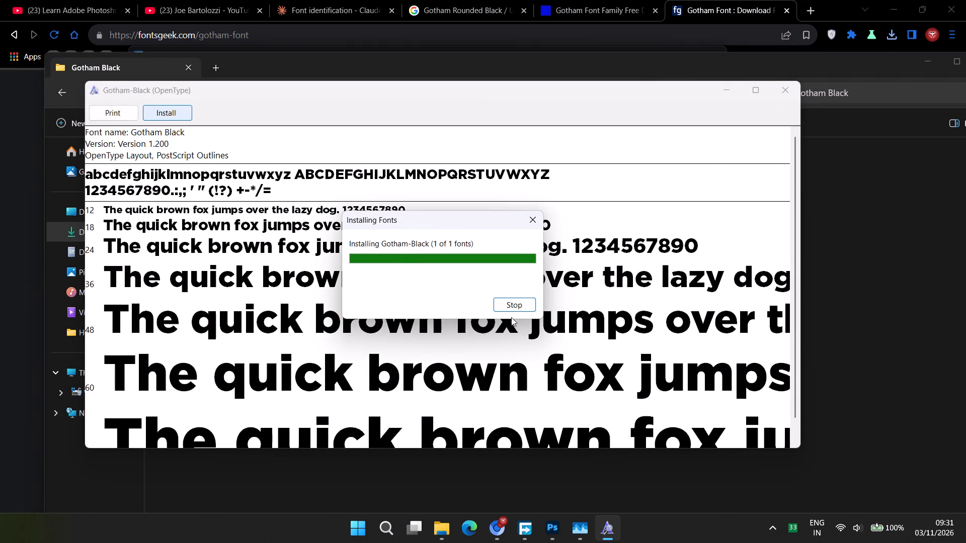
pyautogui.click(782, 90)
pyautogui.click(57, 95)
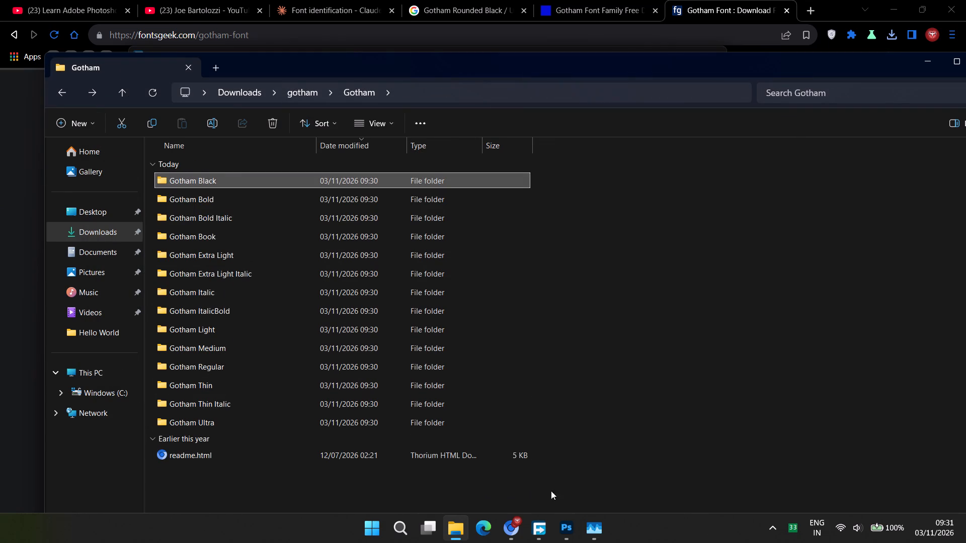
# Switch to Photoshop, select the whole "Is Claude Good ?" headline text and search its font list for "gotham".
pyautogui.click(562, 528)
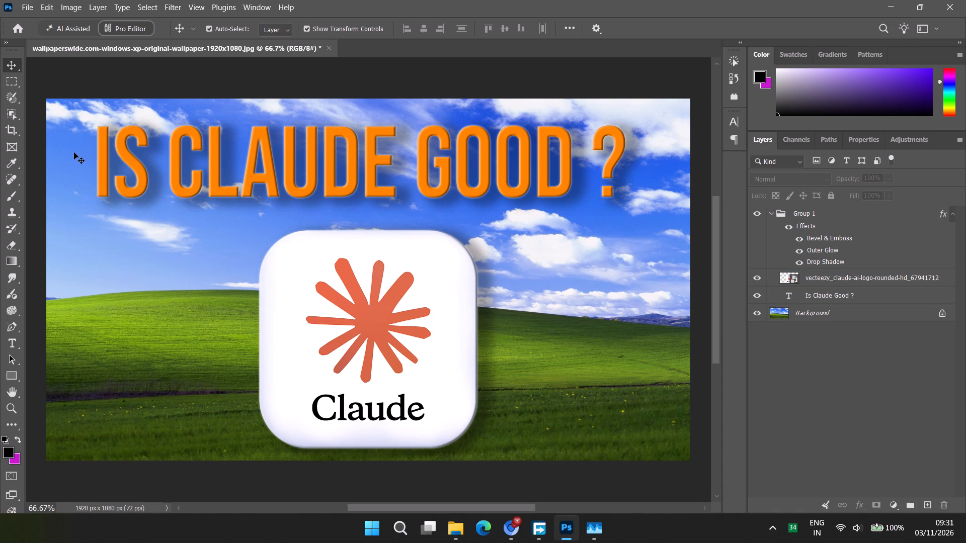
pyautogui.press('t')
pyautogui.moveTo(94, 158); pyautogui.dragTo(248, 169)
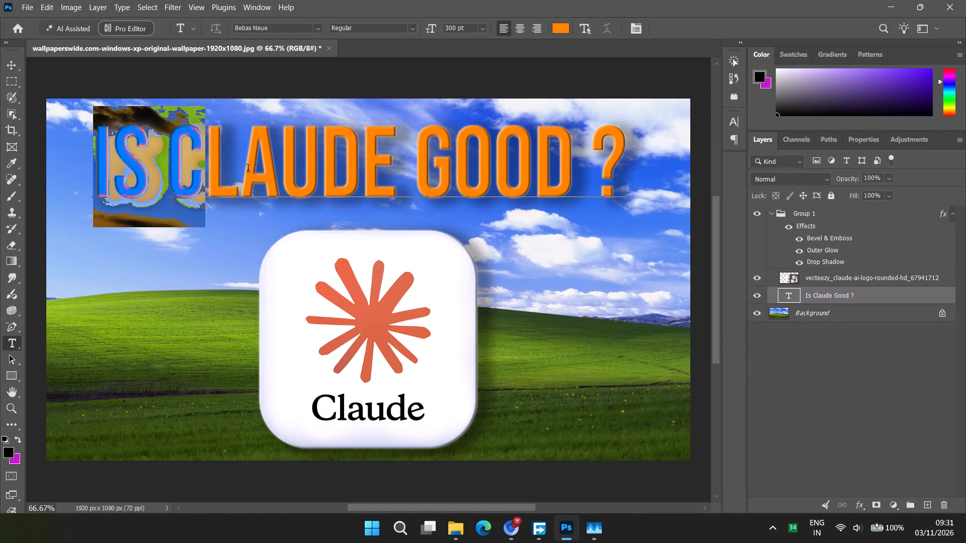
pyautogui.moveTo(248, 169); pyautogui.dragTo(622, 168)
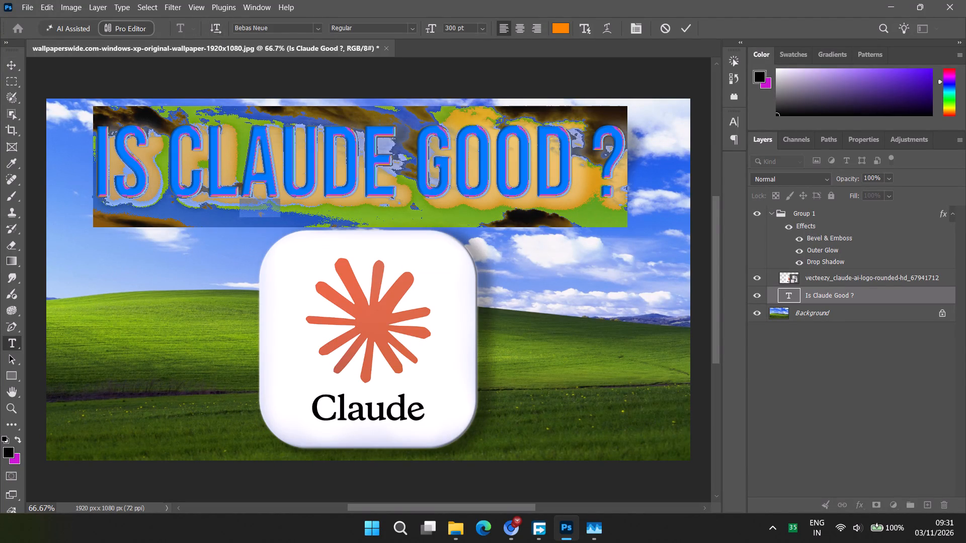
pyautogui.click(274, 26)
pyautogui.press('BackSpace')
pyautogui.write('go')
pyautogui.write('th')
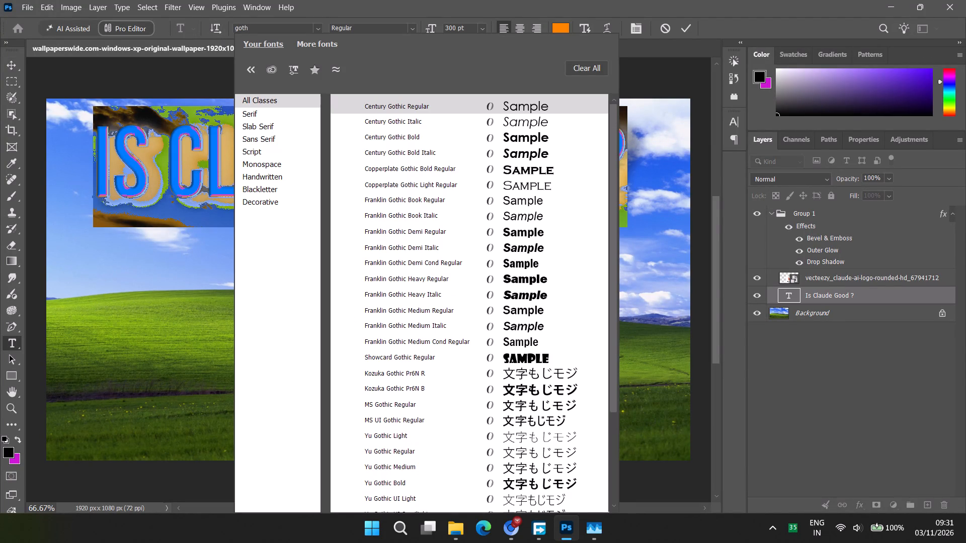
pyautogui.press('a')
pyautogui.press('m')
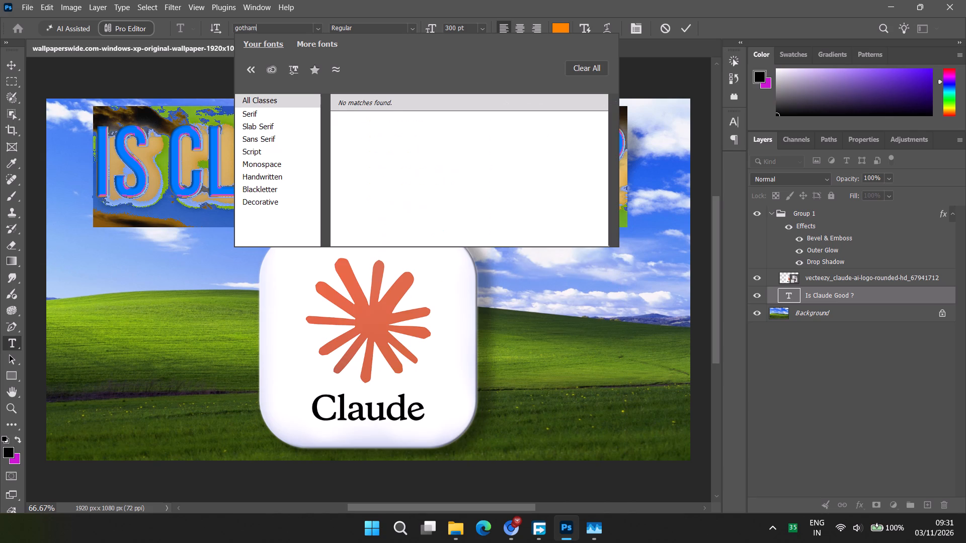
# Shorten the font search to "goth" and look through the matching fonts for Gotham.
pyautogui.press('BackSpace')
pyautogui.press('BackSpace')
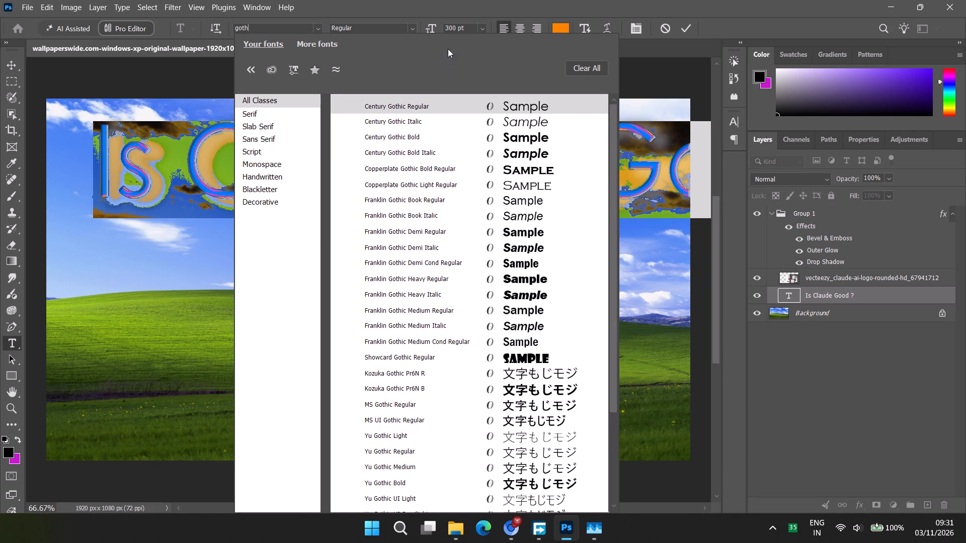
pyautogui.moveTo(451, 39); pyautogui.dragTo(506, 48)
pyautogui.moveTo(496, 37); pyautogui.dragTo(500, 54)
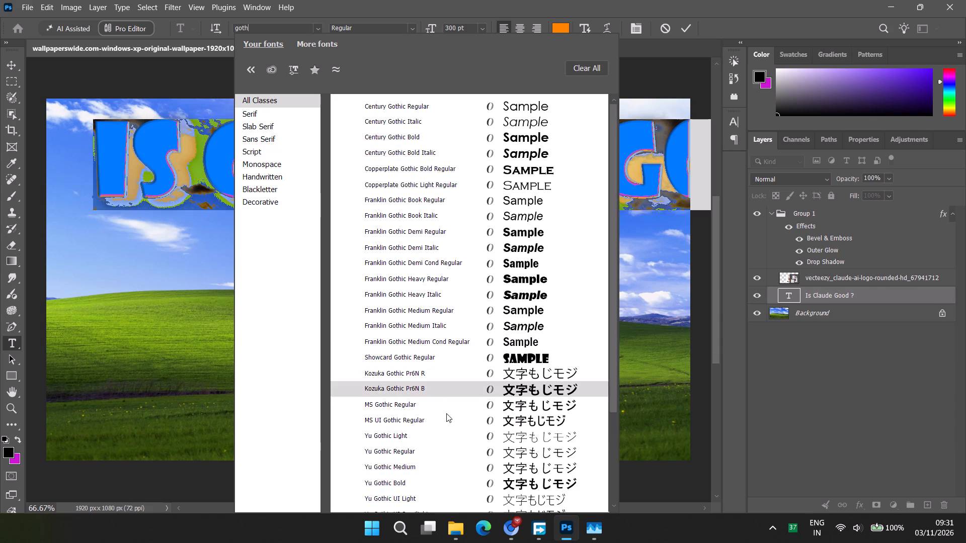
pyautogui.scroll(-7, 449, 443)
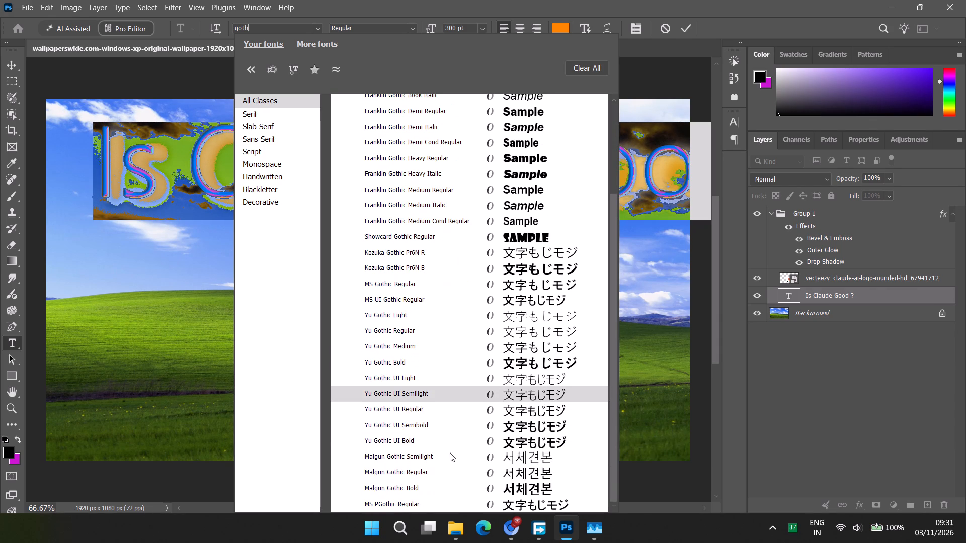
pyautogui.scroll(-4, 450, 452)
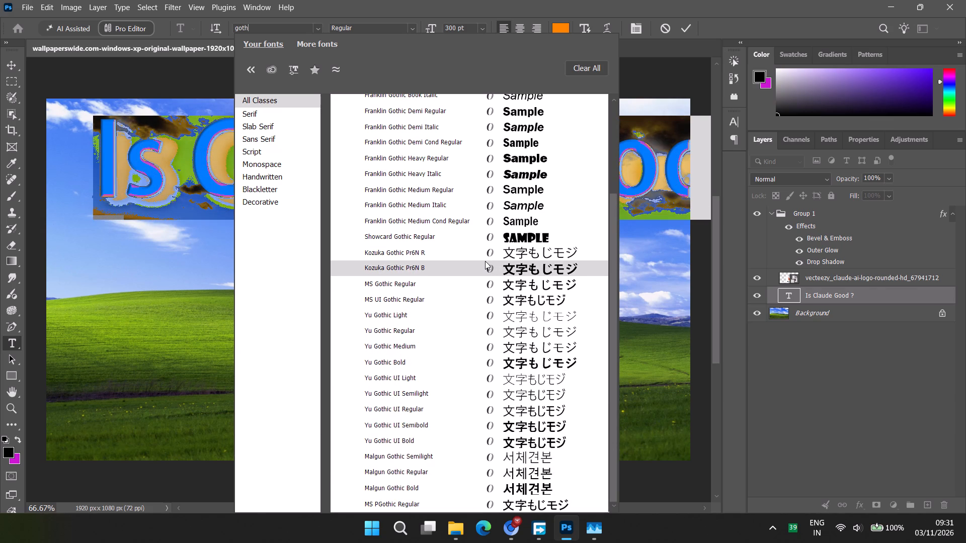
pyautogui.scroll(1, 480, 235)
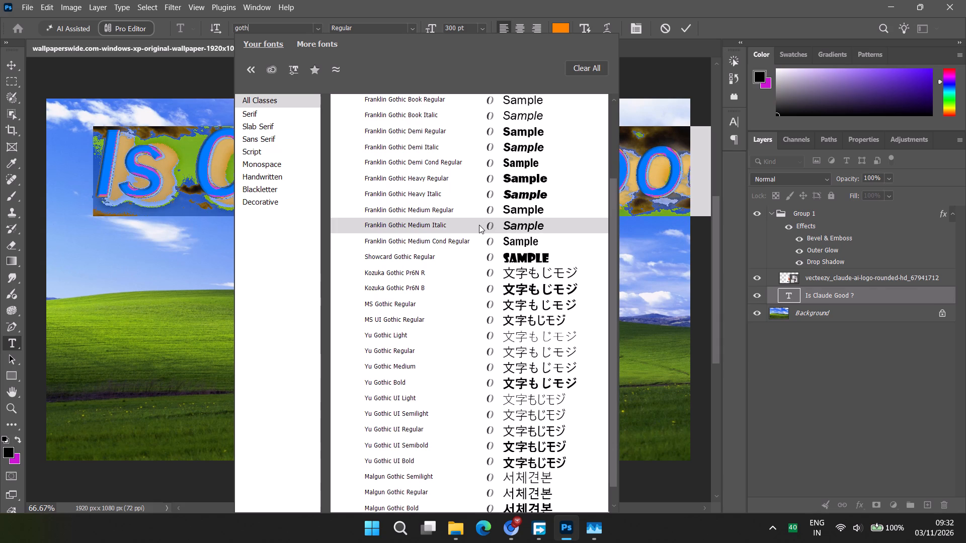
pyautogui.scroll(1, 479, 225)
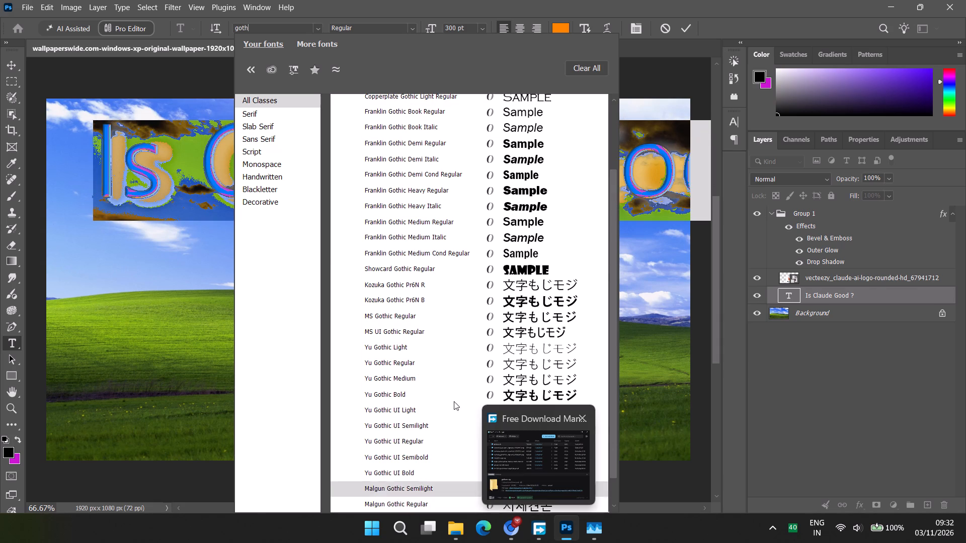
# Check More fonts and the font class filters from Serif to Decorative for Gotham, ending on All Classes.
pyautogui.click(312, 44)
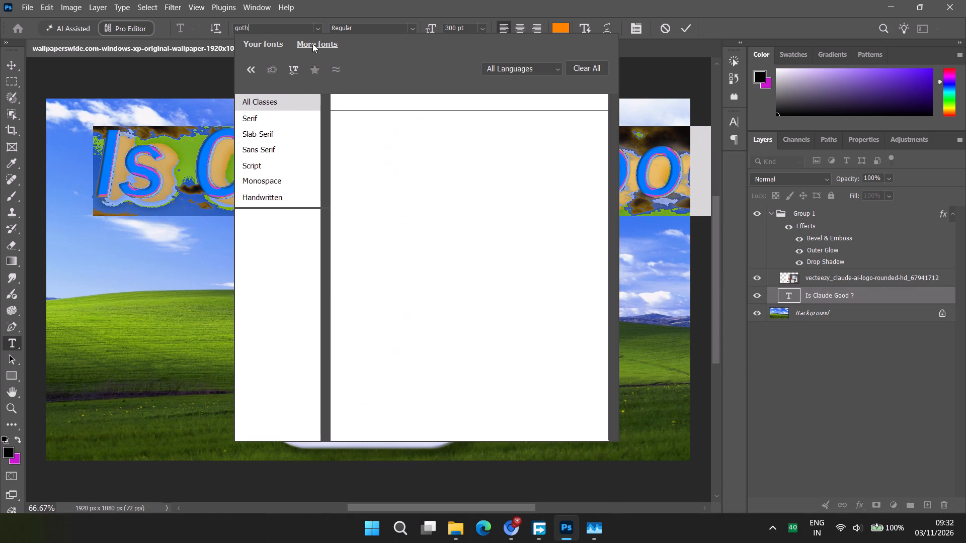
pyautogui.click(263, 45)
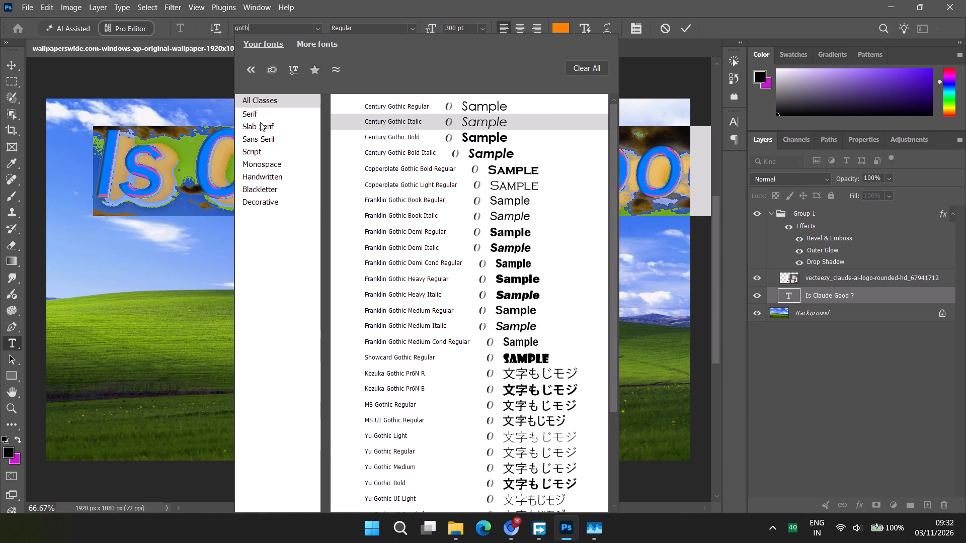
pyautogui.click(257, 110)
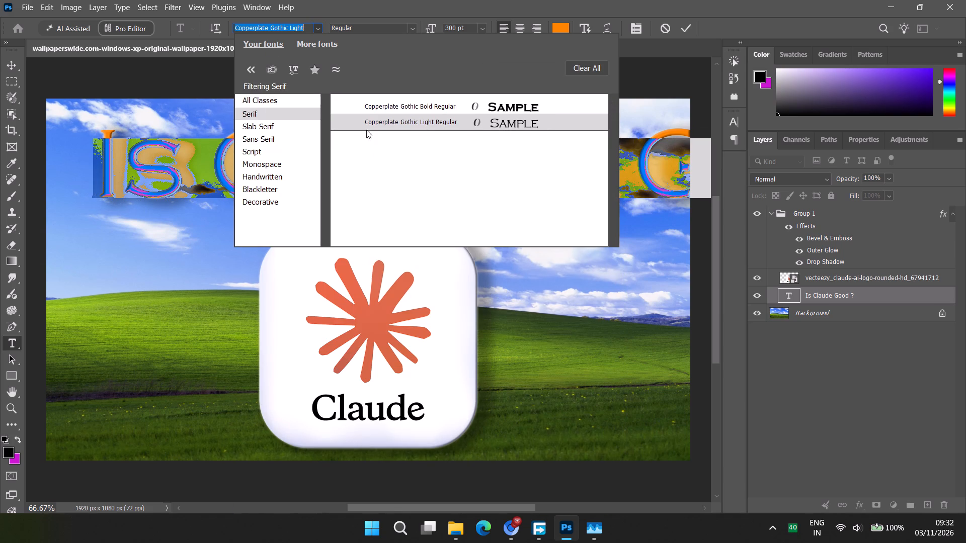
pyautogui.click(276, 127)
pyautogui.click(274, 136)
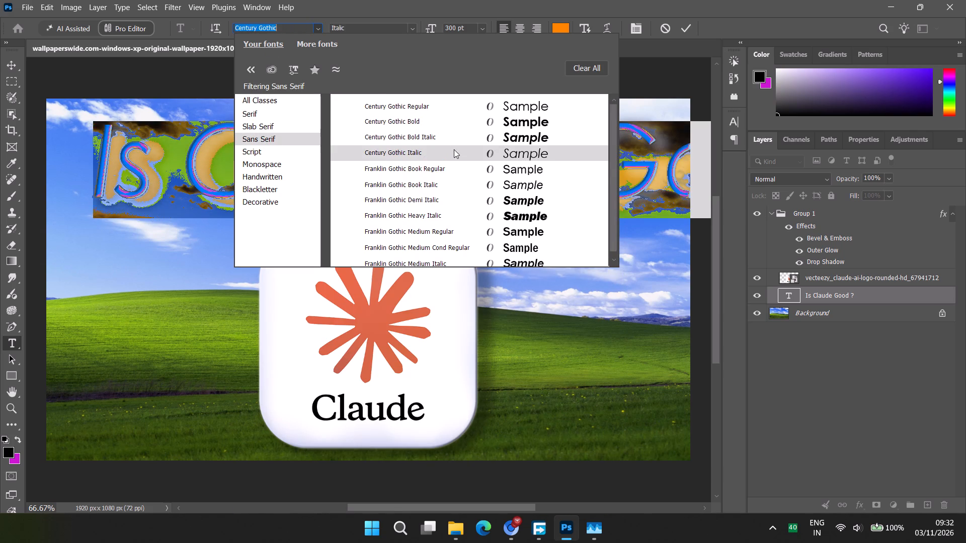
pyautogui.scroll(-5, 445, 219)
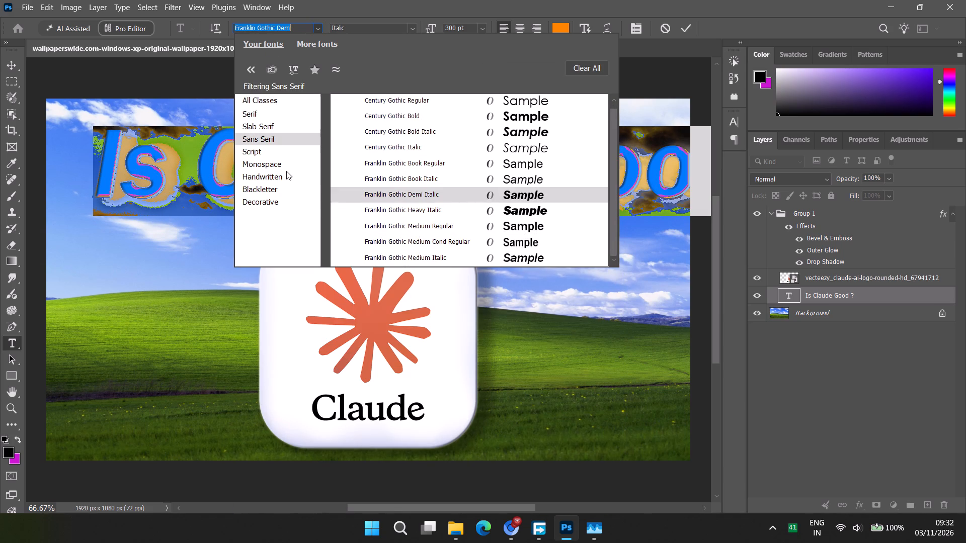
pyautogui.click(286, 171)
pyautogui.click(293, 190)
pyautogui.click(291, 204)
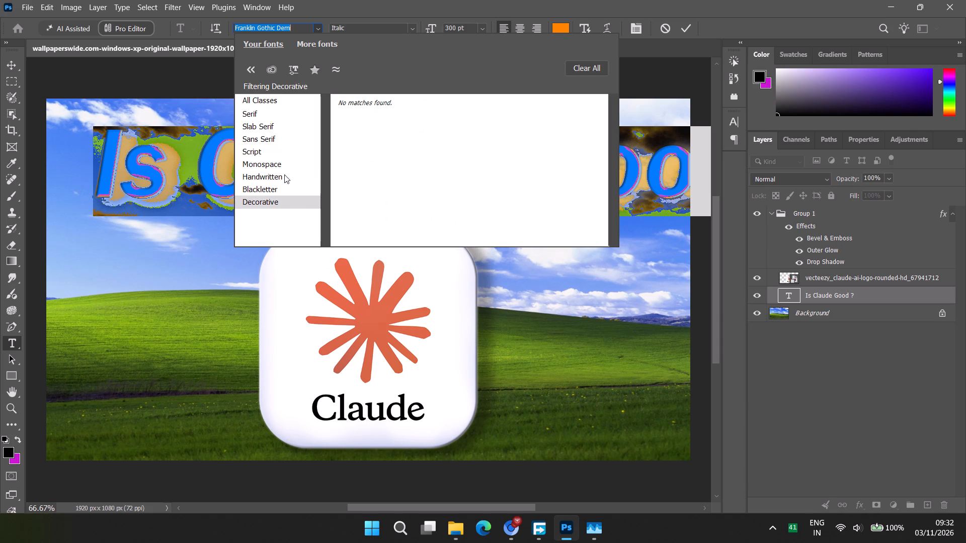
pyautogui.click(275, 100)
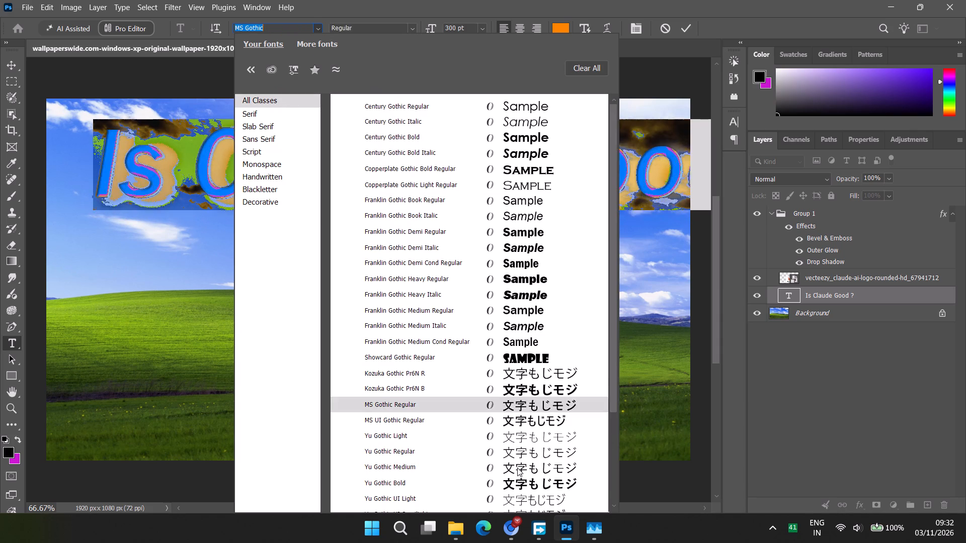
# Switch to File Explorer and open the Gotham Ultra font file to check its exact font name.
pyautogui.click(454, 535)
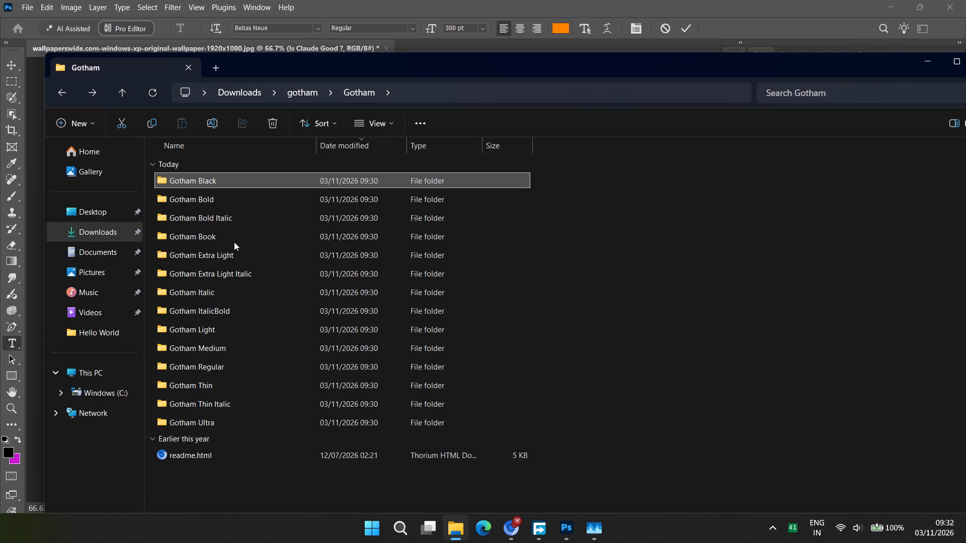
pyautogui.doubleClick(197, 427)
pyautogui.doubleClick(202, 186)
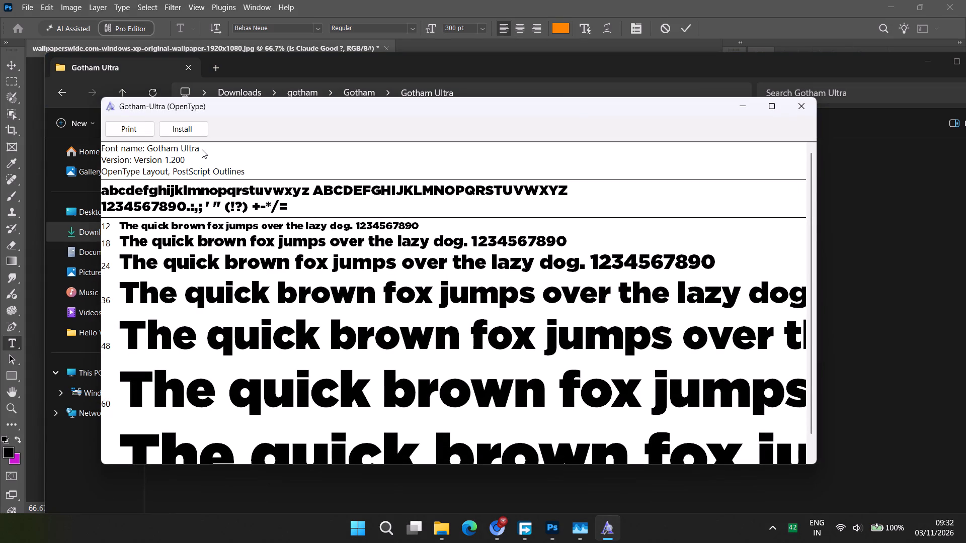
pyautogui.moveTo(202, 149); pyautogui.dragTo(168, 148)
# Back in Photoshop, search the fonts for "ult" and set the headline to Gill Sans Ultra Bold Condensed Regular.
pyautogui.click(554, 526)
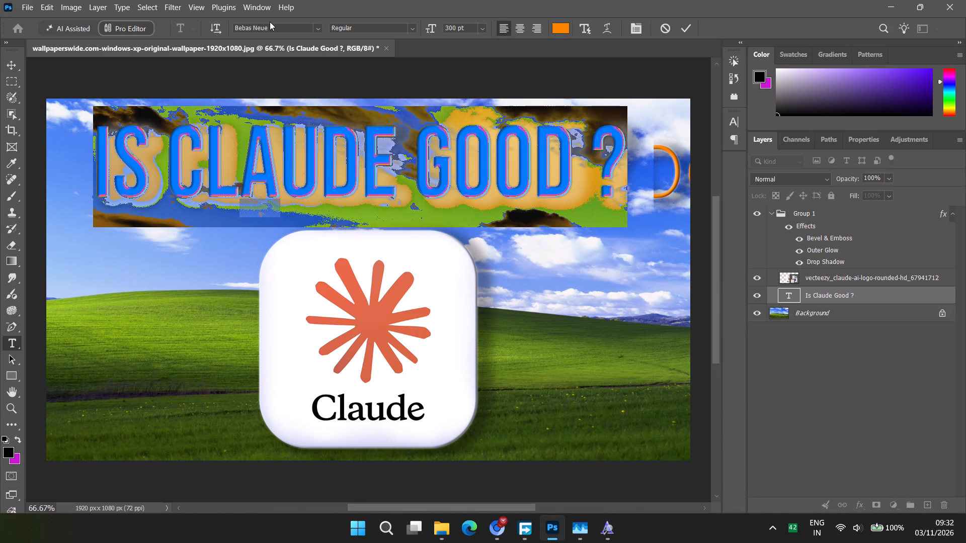
pyautogui.click(270, 22)
pyautogui.click(275, 27)
pyautogui.write('ult')
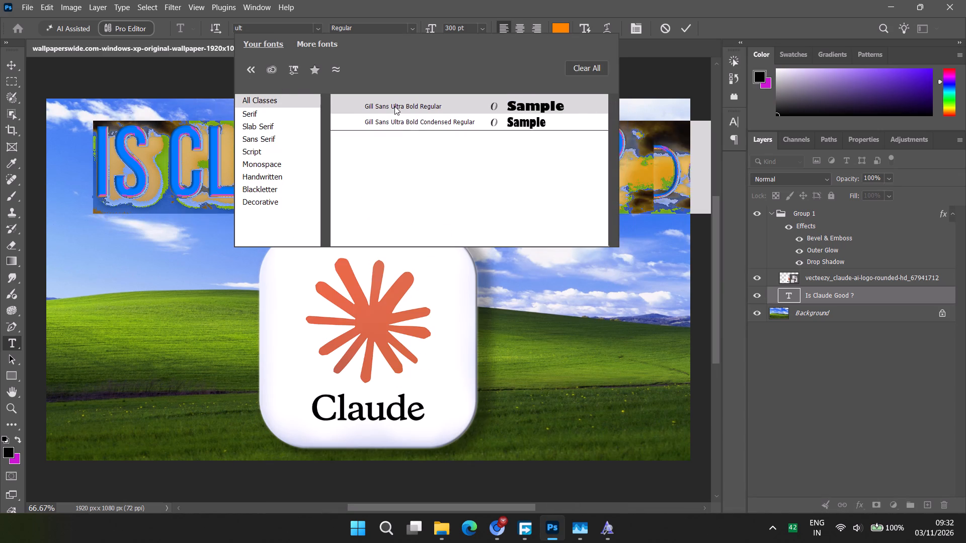
pyautogui.click(419, 126)
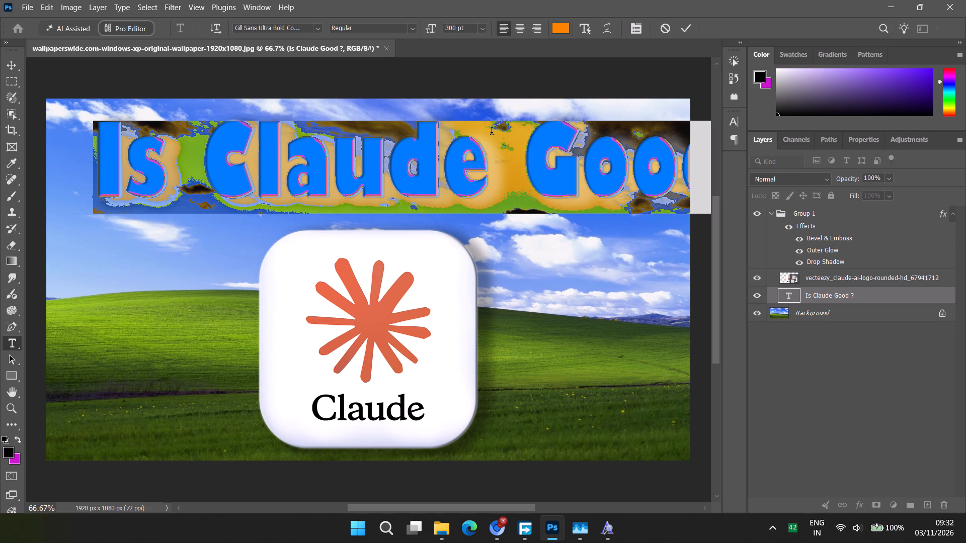
pyautogui.moveTo(493, 131); pyautogui.dragTo(488, 131)
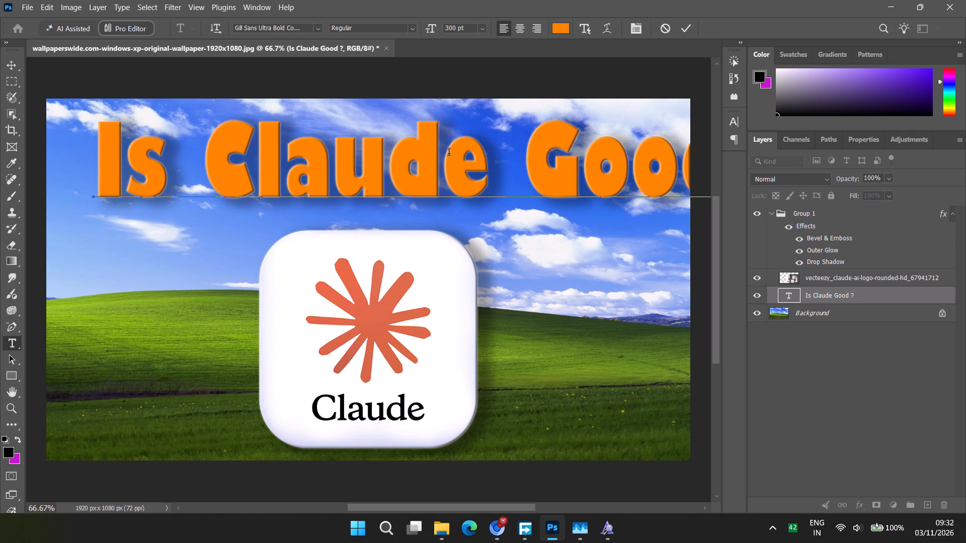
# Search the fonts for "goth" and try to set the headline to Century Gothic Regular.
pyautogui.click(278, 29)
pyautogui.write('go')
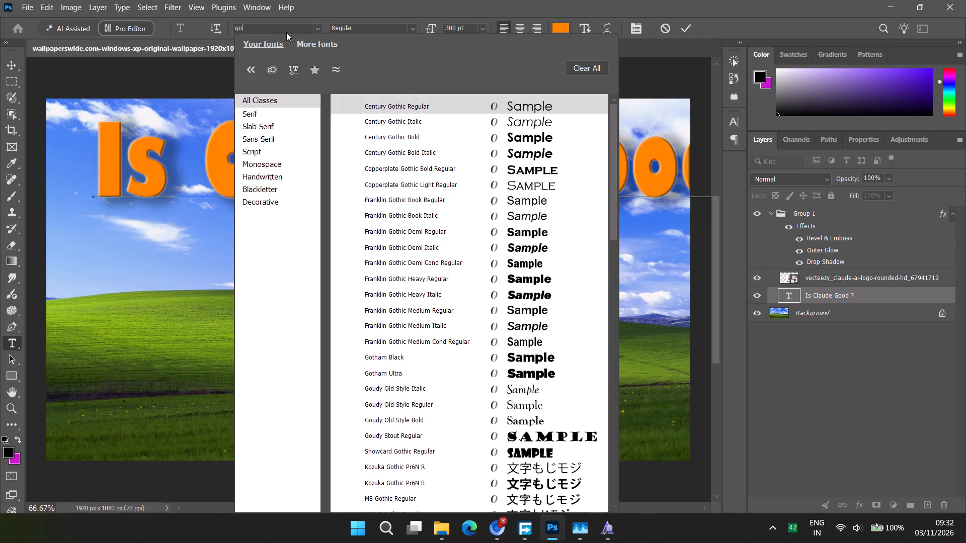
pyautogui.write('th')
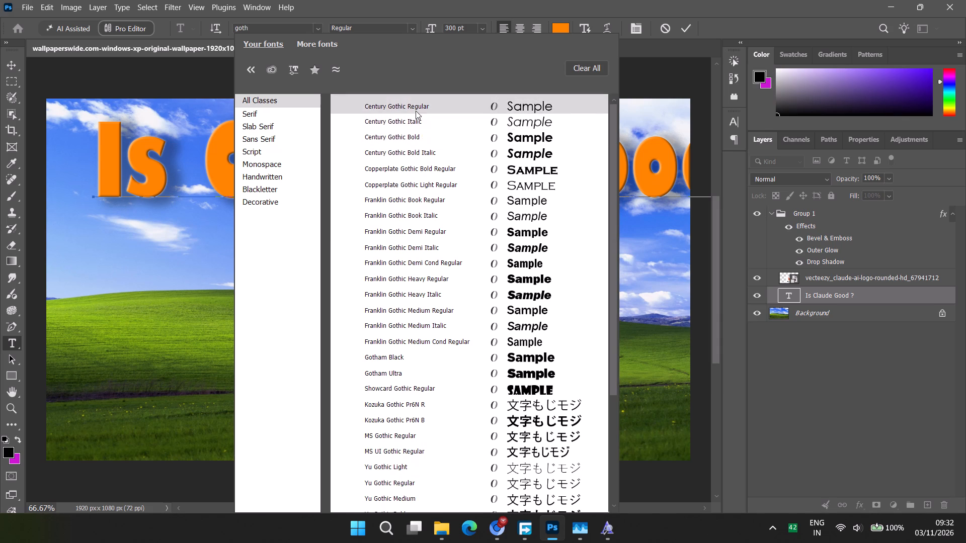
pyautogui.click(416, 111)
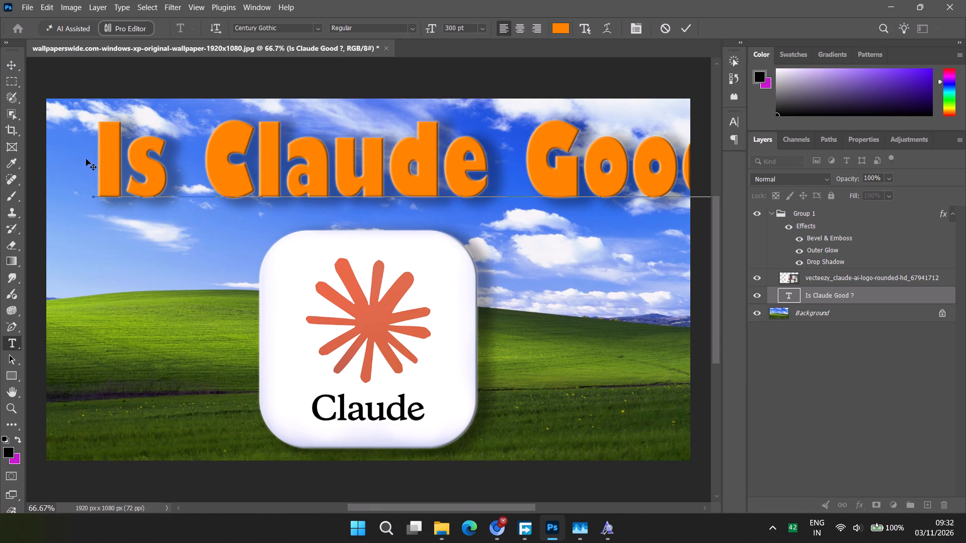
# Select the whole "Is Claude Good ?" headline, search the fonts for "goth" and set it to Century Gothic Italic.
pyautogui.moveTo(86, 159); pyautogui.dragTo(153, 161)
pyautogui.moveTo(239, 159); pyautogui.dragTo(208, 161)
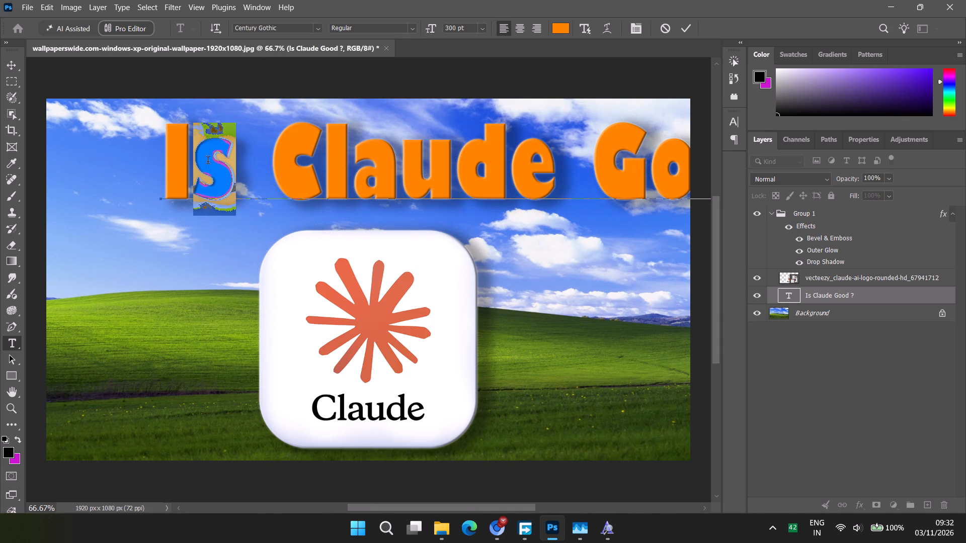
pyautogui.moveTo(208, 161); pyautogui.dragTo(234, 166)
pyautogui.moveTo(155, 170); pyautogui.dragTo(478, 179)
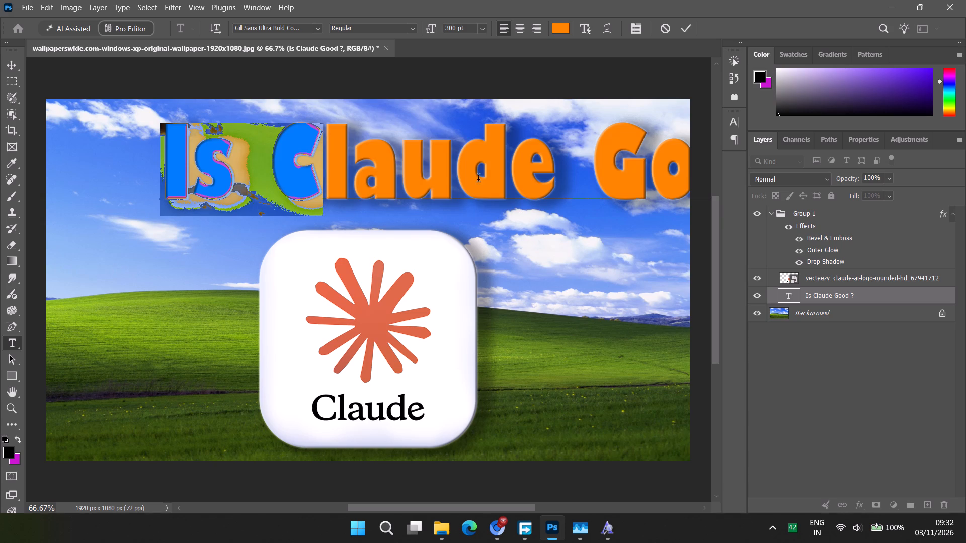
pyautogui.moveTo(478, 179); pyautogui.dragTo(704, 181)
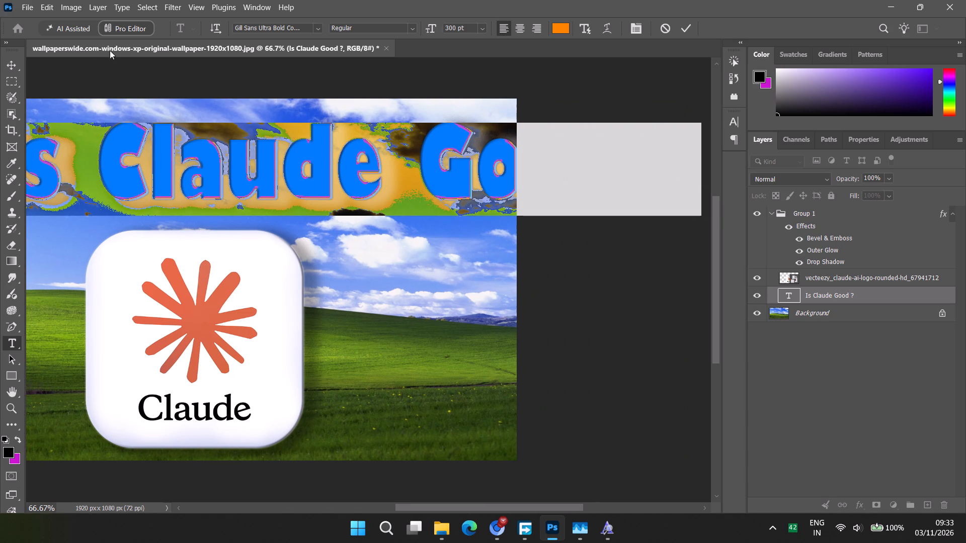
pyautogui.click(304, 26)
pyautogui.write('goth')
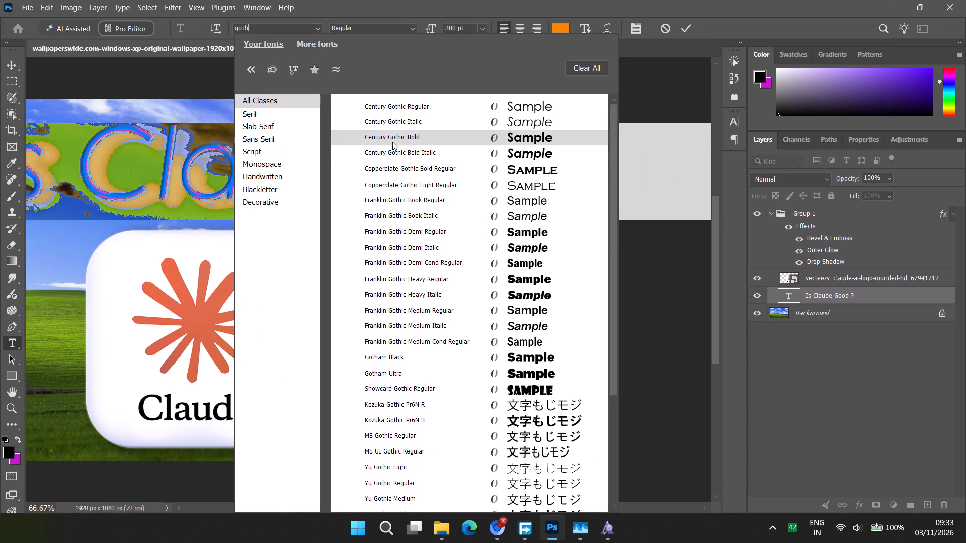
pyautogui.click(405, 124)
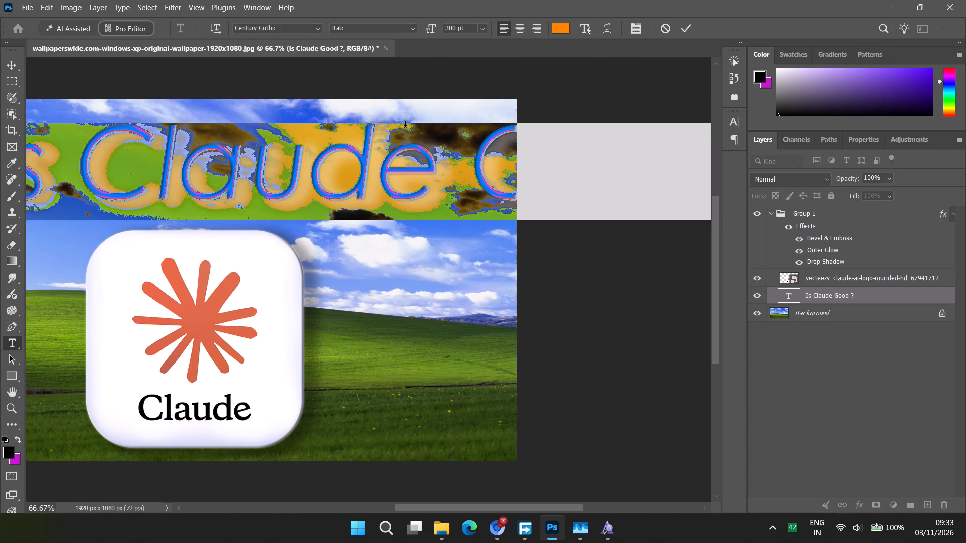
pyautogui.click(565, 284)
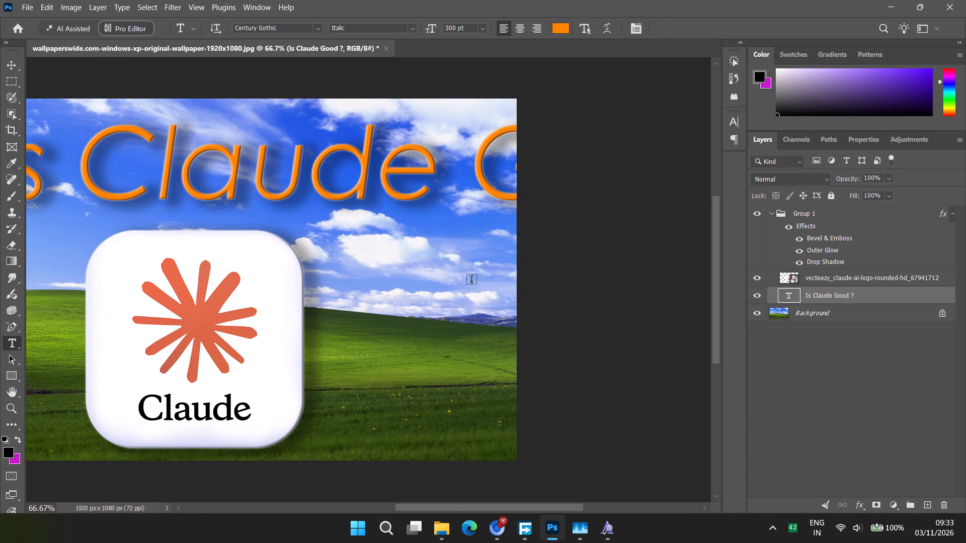
# Search the fonts for "goth", look through the matches and set the "Is Claude Good ?" headline to Gotham Black.
pyautogui.click(269, 26)
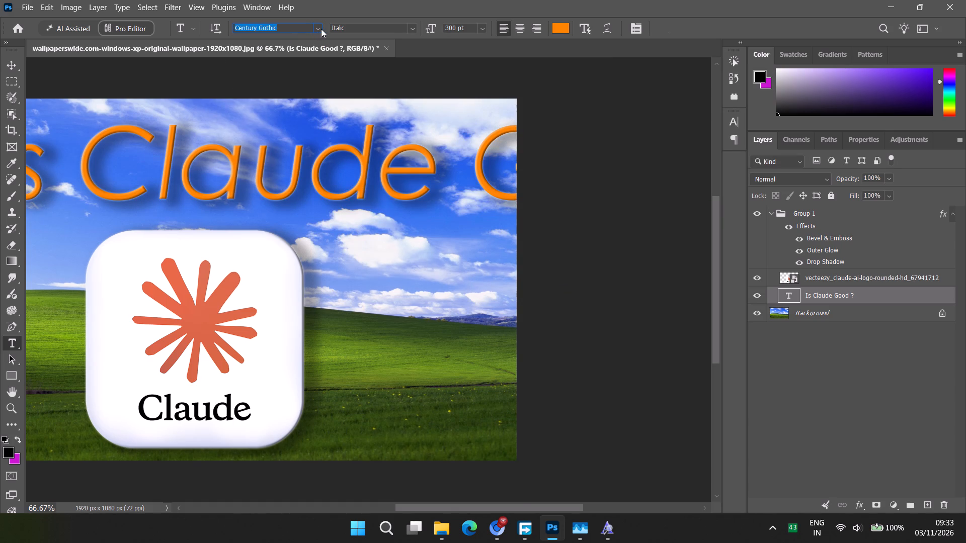
pyautogui.click(321, 29)
pyautogui.write('goth')
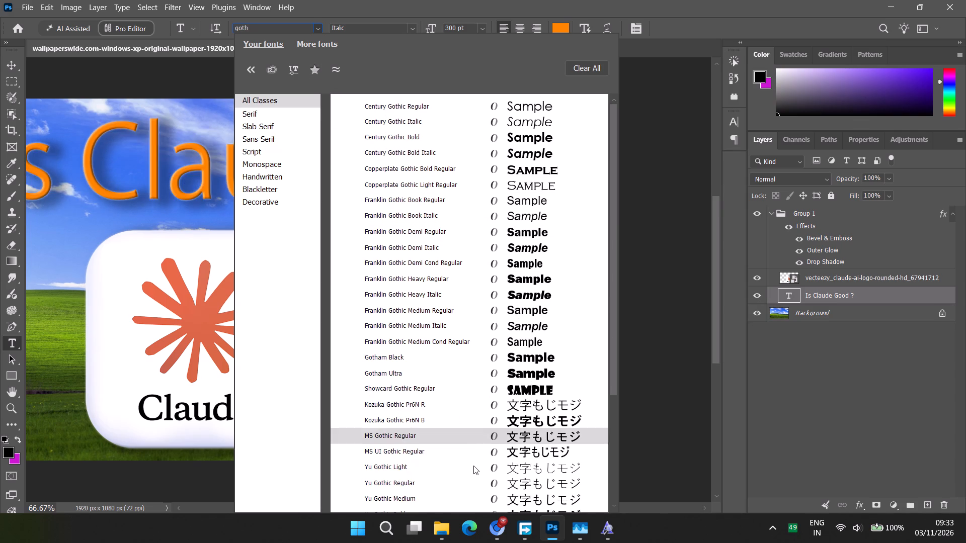
pyautogui.scroll(-3, 467, 450)
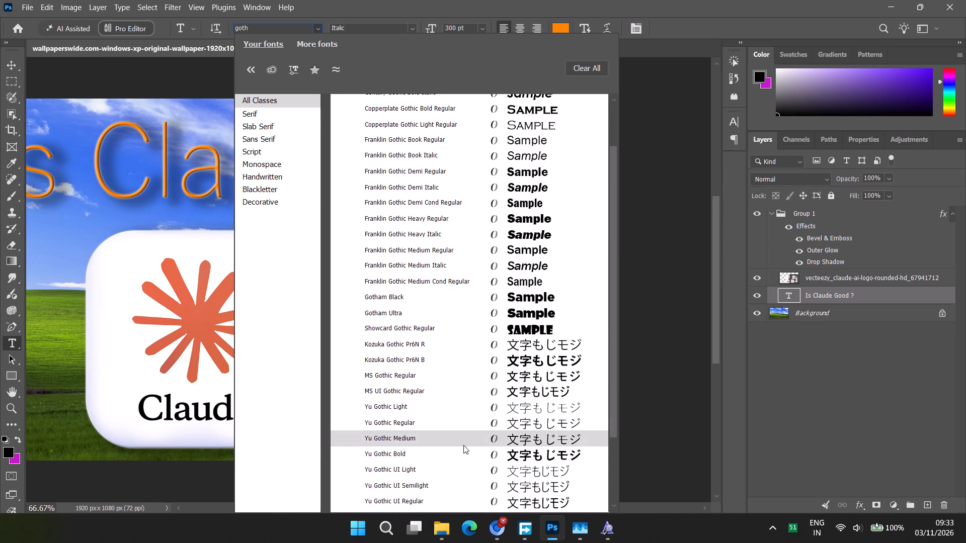
pyautogui.scroll(-4, 463, 456)
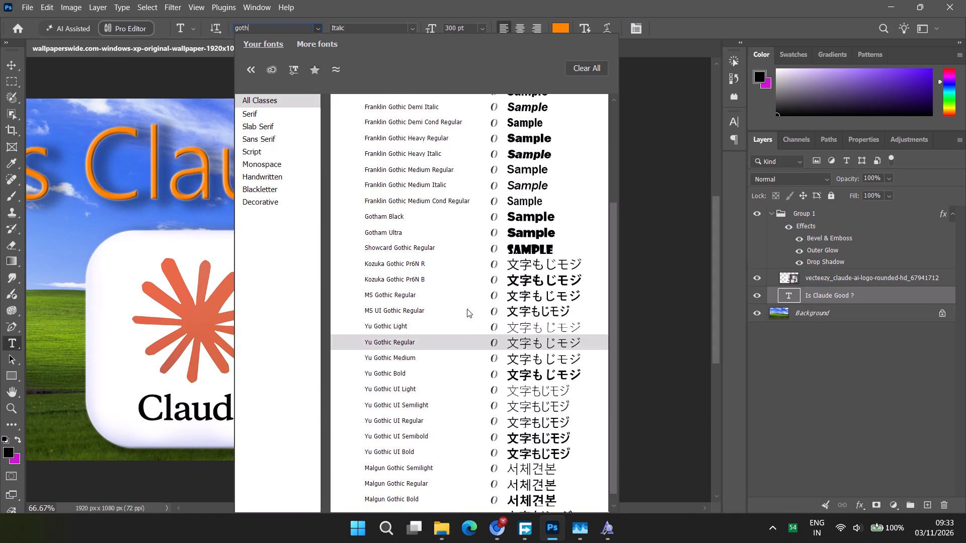
pyautogui.scroll(3, 464, 263)
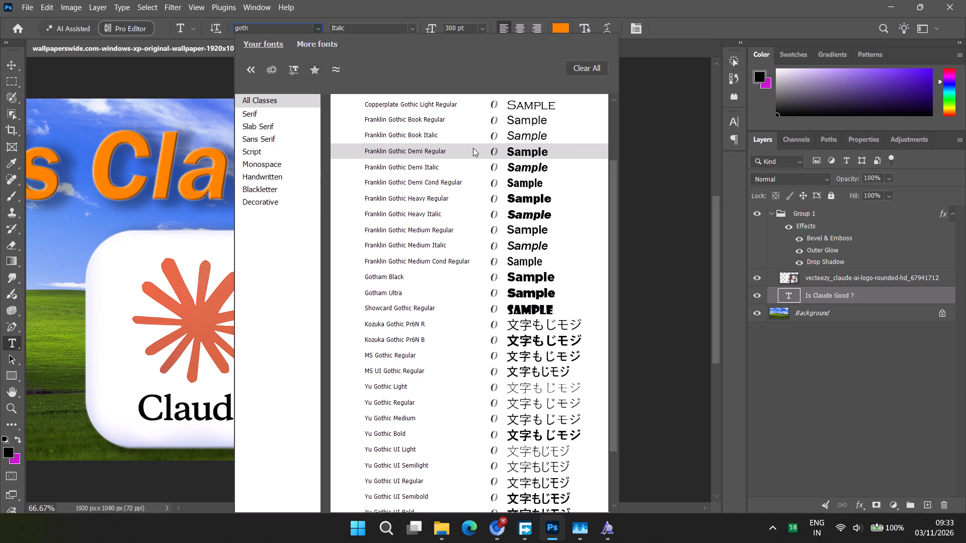
pyautogui.scroll(2, 471, 138)
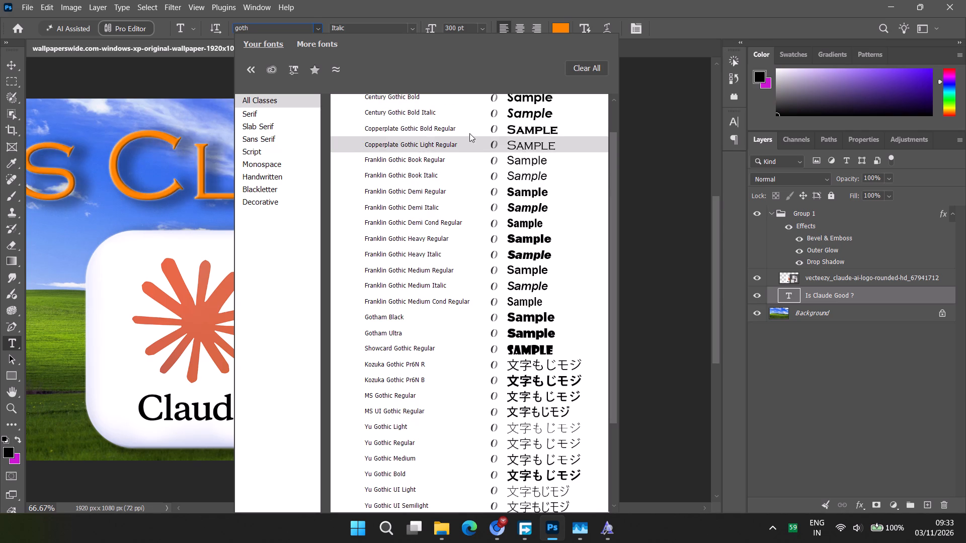
pyautogui.scroll(3, 469, 133)
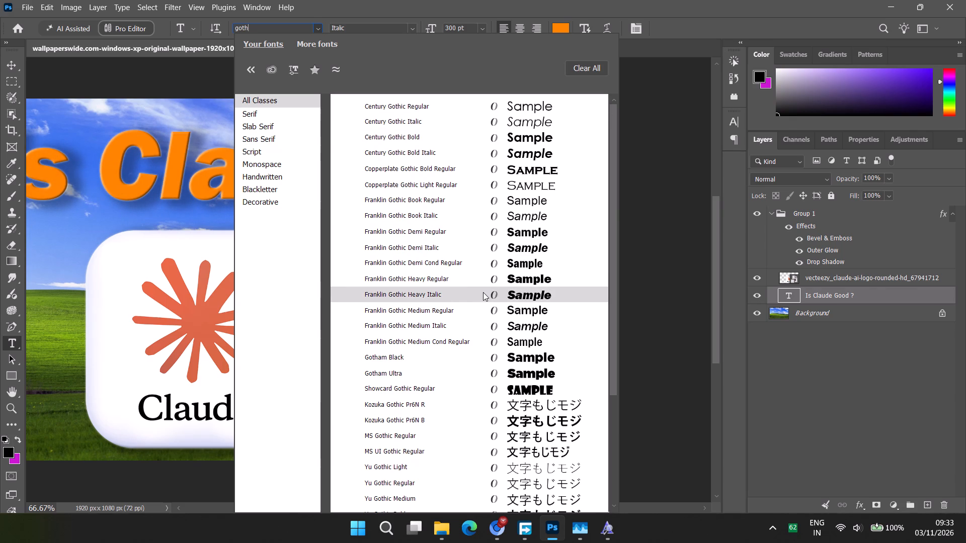
pyautogui.click(490, 364)
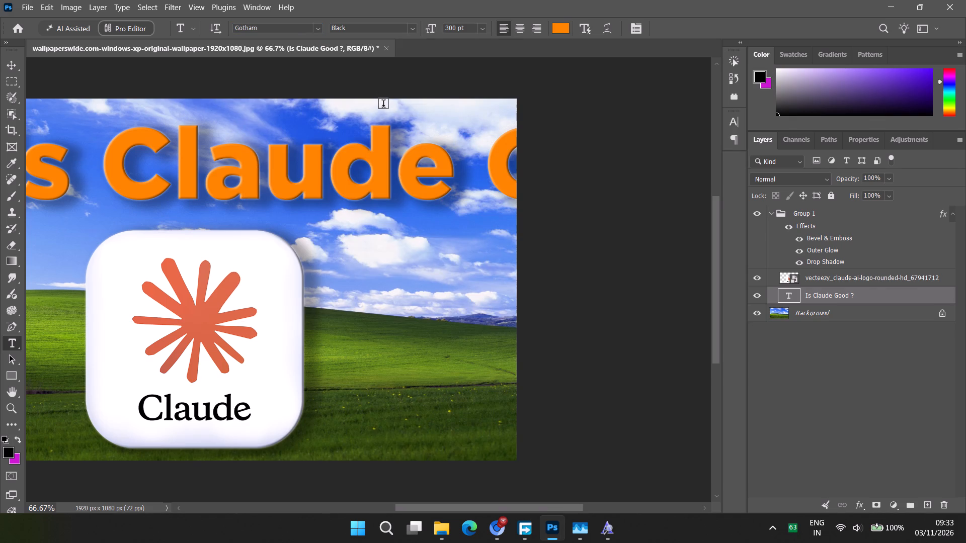
# Move the "Is Claude Good ?" text layer so the headline starts close to the wallpaper's left edge, above the Claude logo.
pyautogui.moveTo(462, 510); pyautogui.dragTo(381, 508)
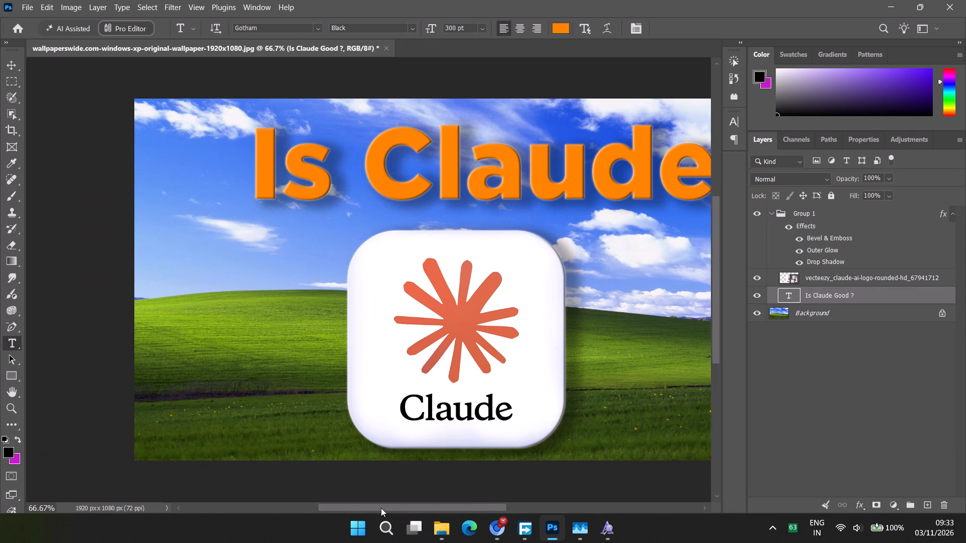
pyautogui.moveTo(381, 508); pyautogui.dragTo(396, 508)
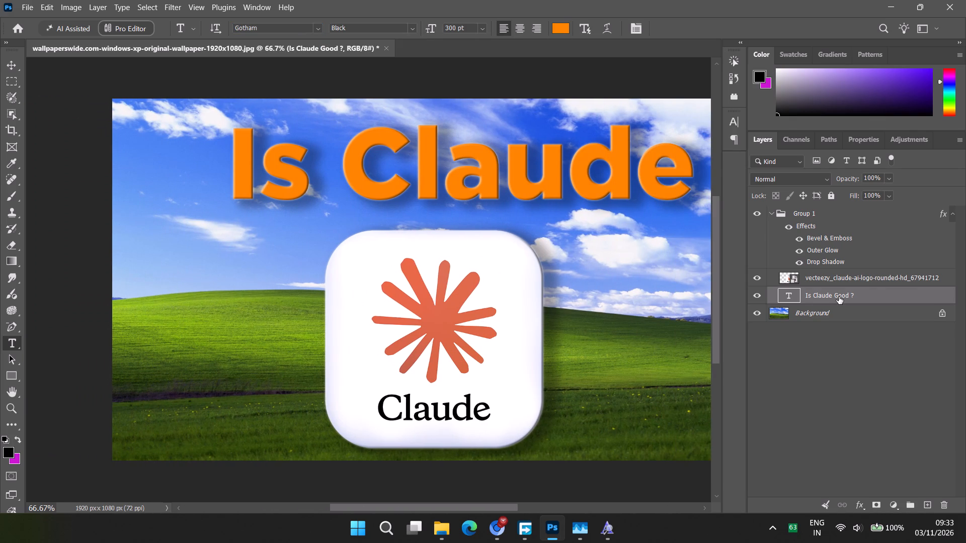
pyautogui.click(839, 297)
pyautogui.click(837, 405)
pyautogui.click(840, 293)
pyautogui.press('v')
pyautogui.moveTo(524, 217); pyautogui.dragTo(473, 218)
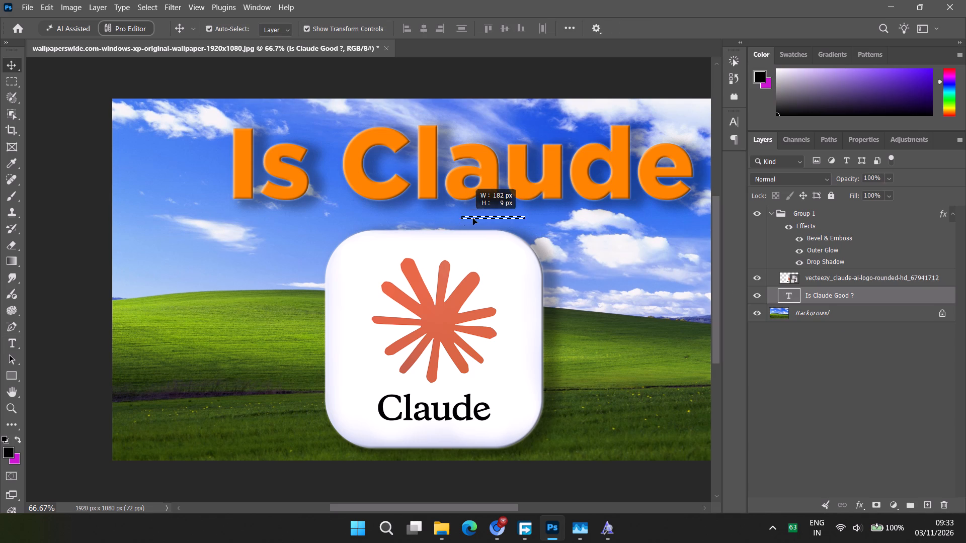
pyautogui.moveTo(473, 218); pyautogui.dragTo(532, 231)
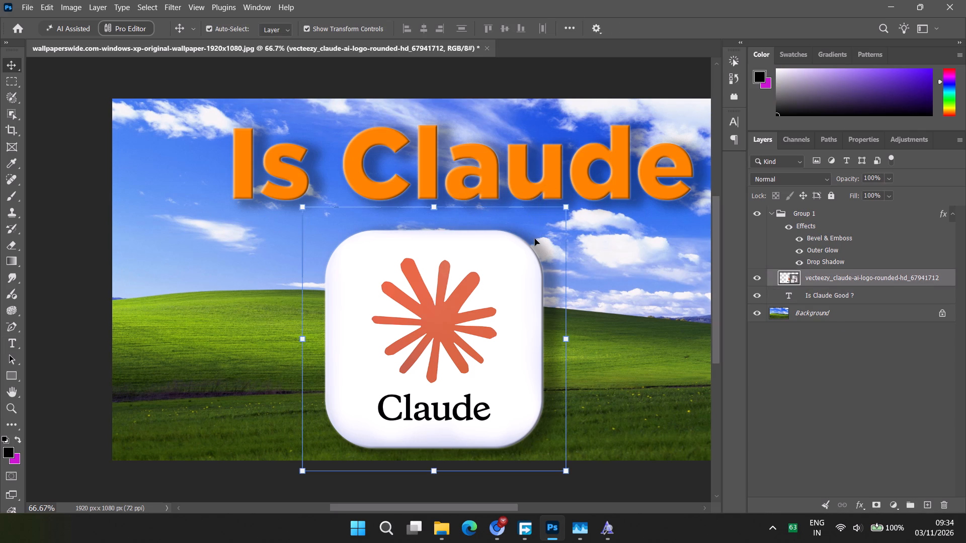
pyautogui.click(625, 266)
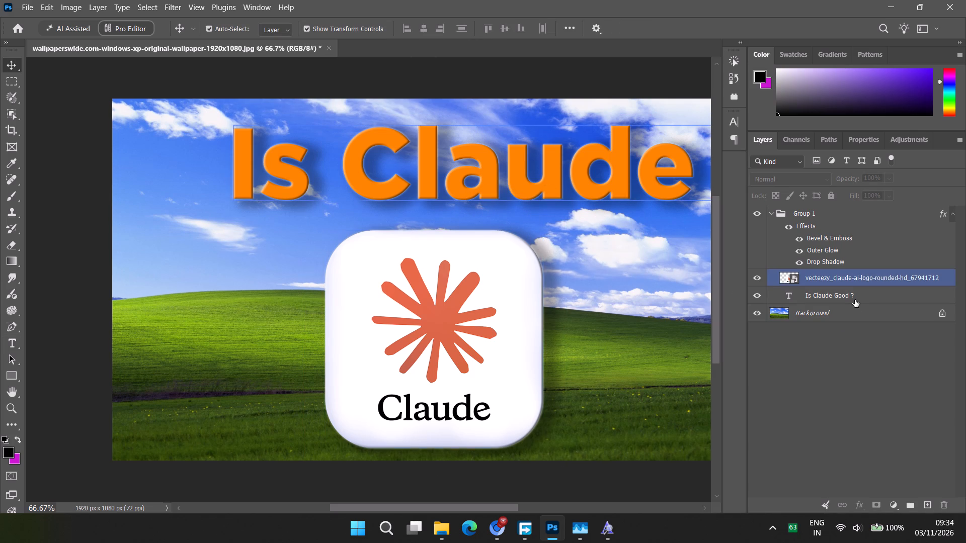
pyautogui.press('v')
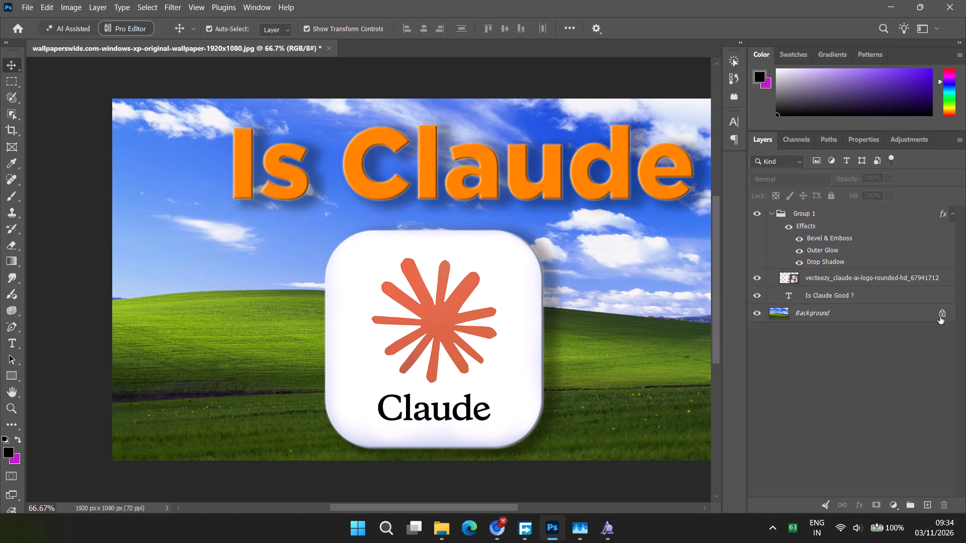
pyautogui.click(862, 295)
pyautogui.click(604, 219)
pyautogui.click(849, 294)
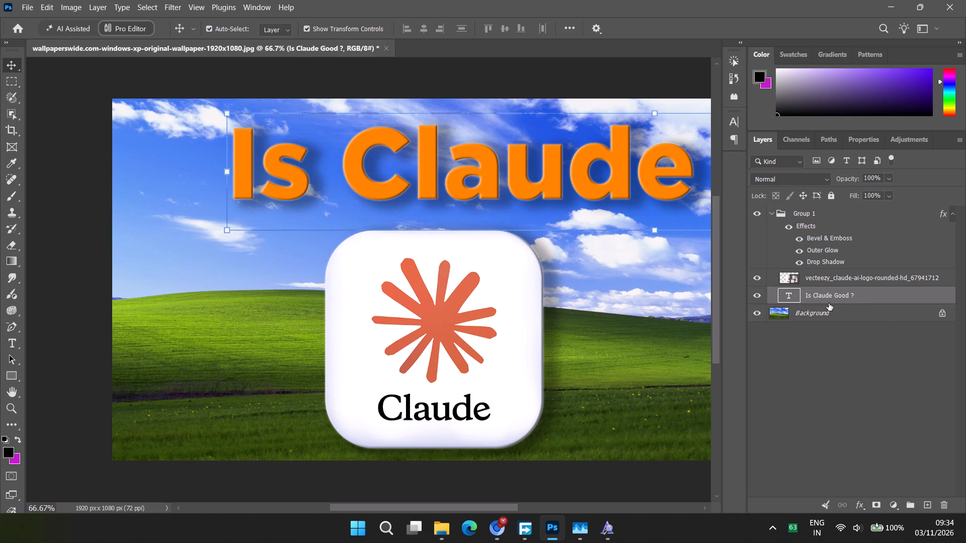
pyautogui.moveTo(532, 131); pyautogui.dragTo(385, 138)
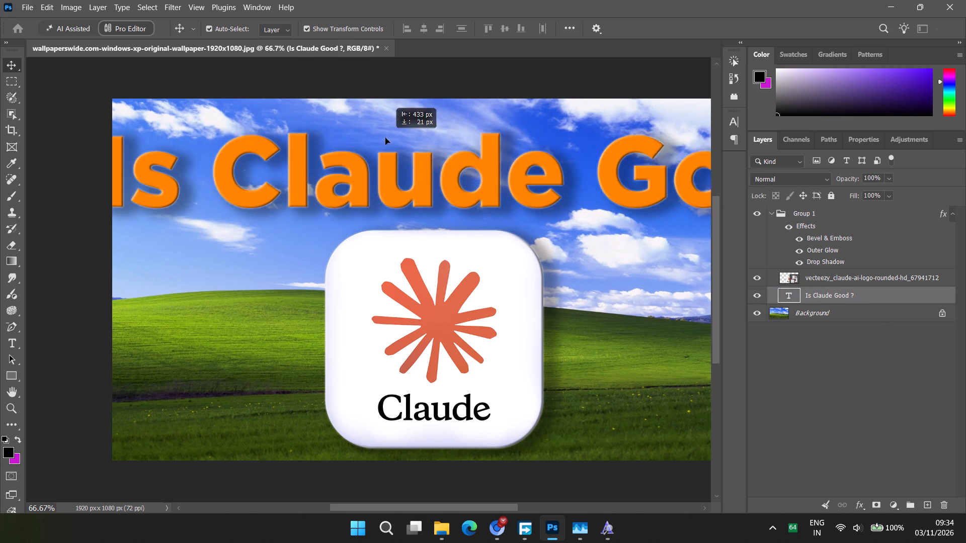
pyautogui.moveTo(385, 138); pyautogui.dragTo(428, 141)
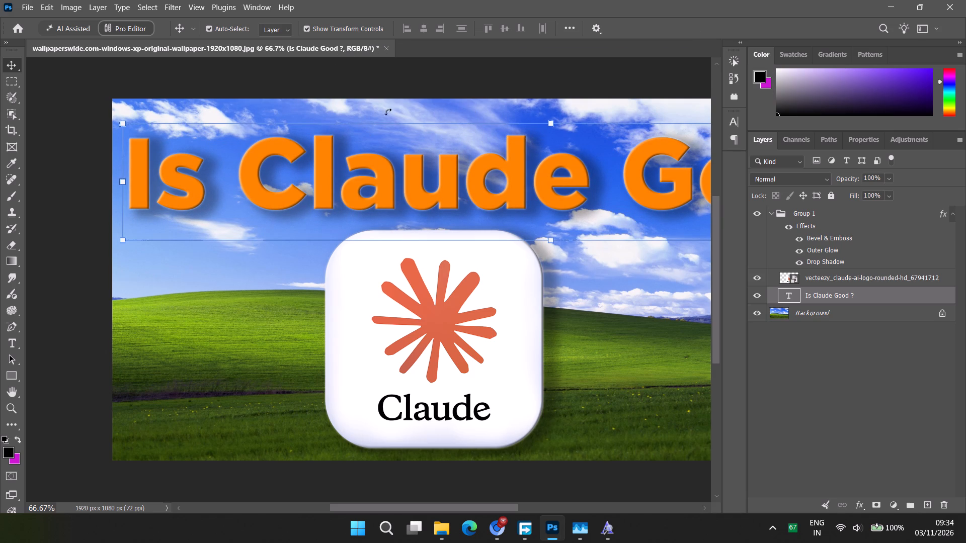
pyautogui.moveTo(127, 176); pyautogui.dragTo(418, 182)
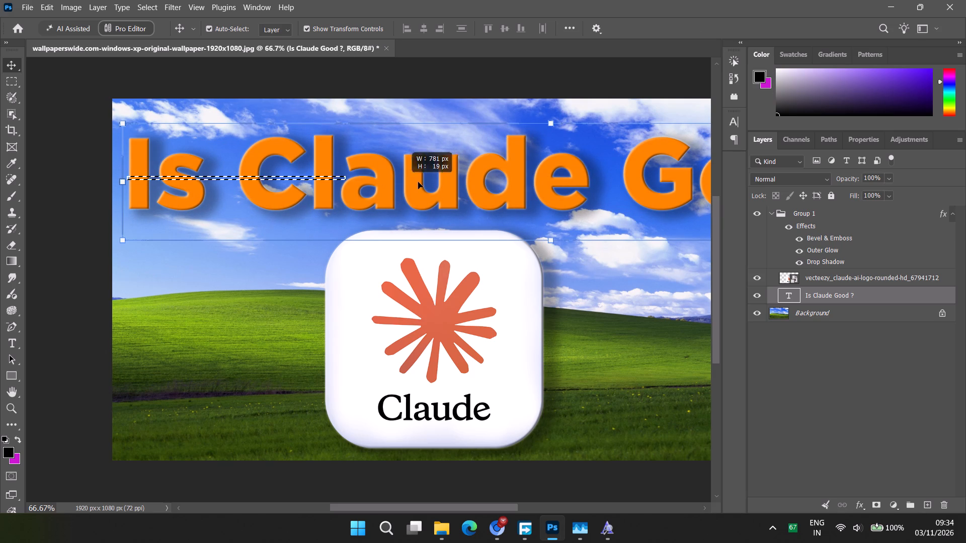
pyautogui.moveTo(418, 182); pyautogui.dragTo(198, 175)
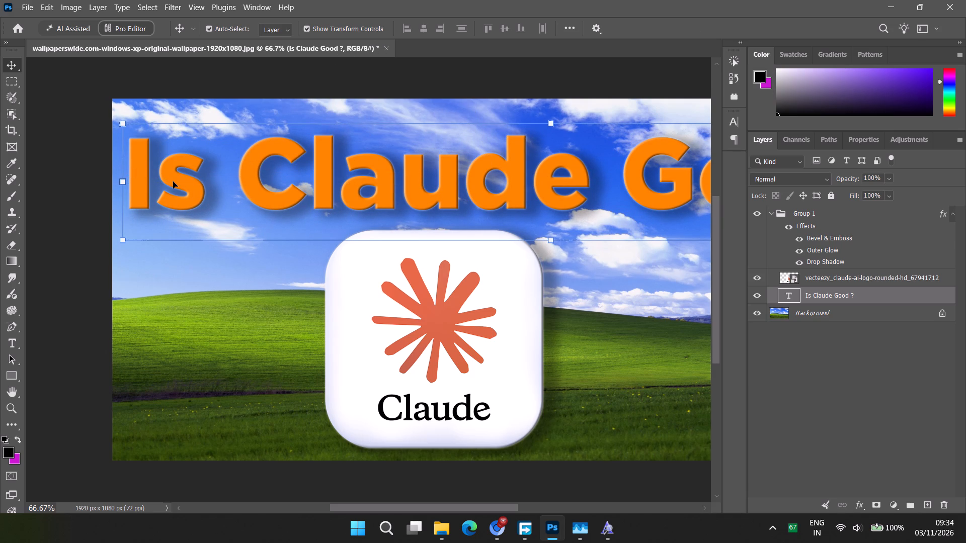
pyautogui.press('t')
pyautogui.moveTo(123, 181); pyautogui.dragTo(331, 180)
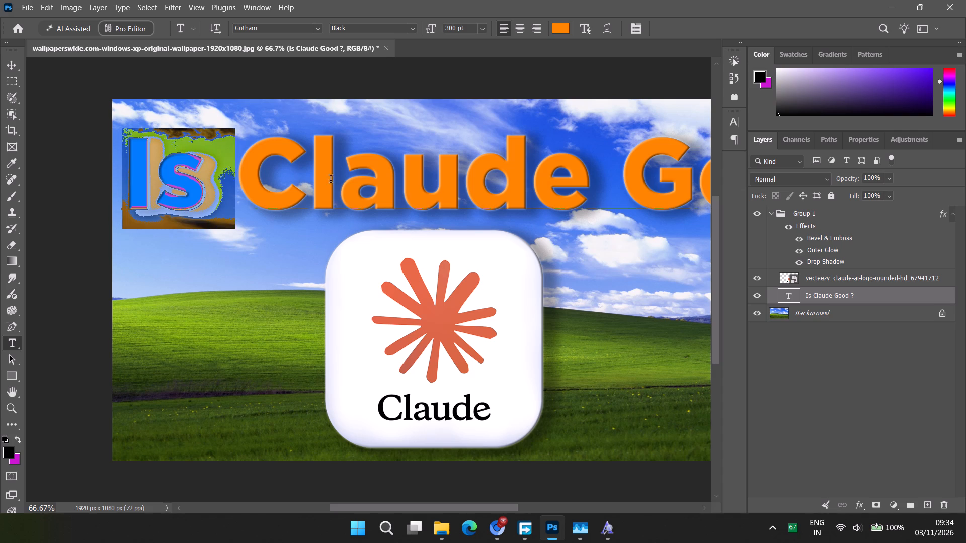
pyautogui.moveTo(331, 180); pyautogui.dragTo(705, 172)
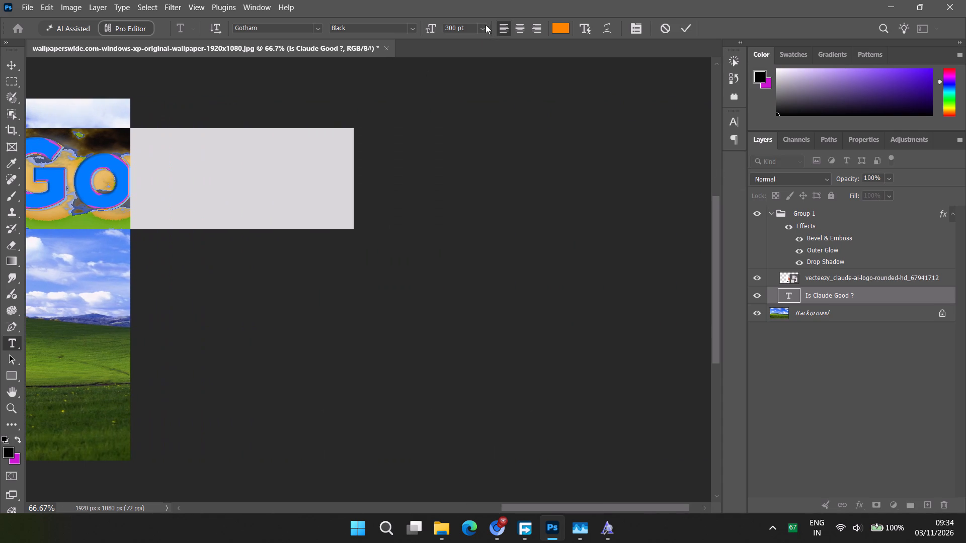
pyautogui.click(482, 26)
pyautogui.click(473, 211)
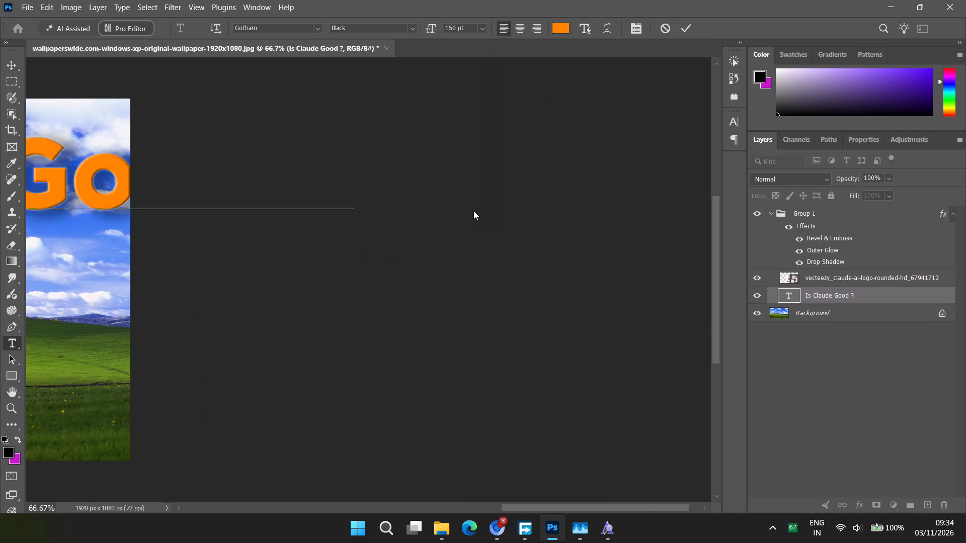
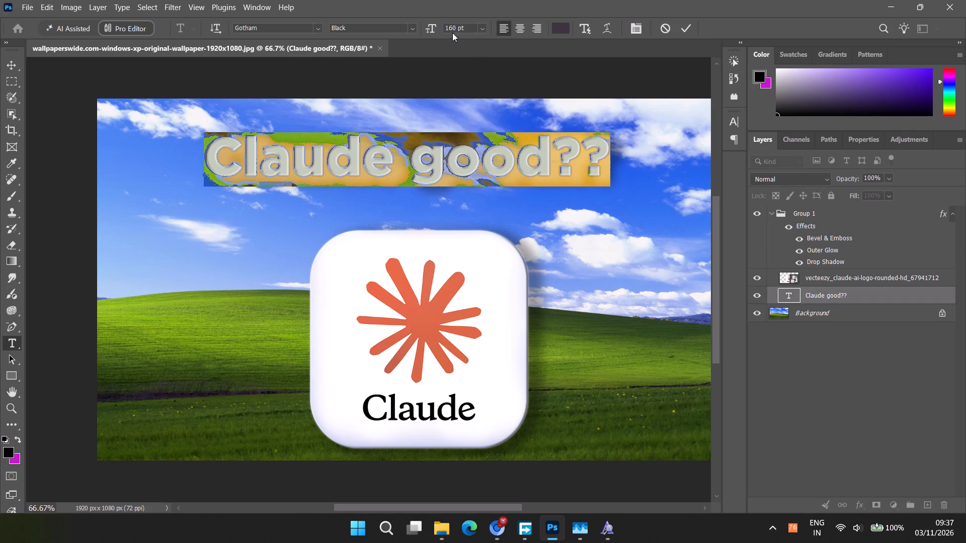
pyautogui.click(452, 26)
pyautogui.press('BackSpace')
pyautogui.press('8')
pyautogui.click(501, 70)
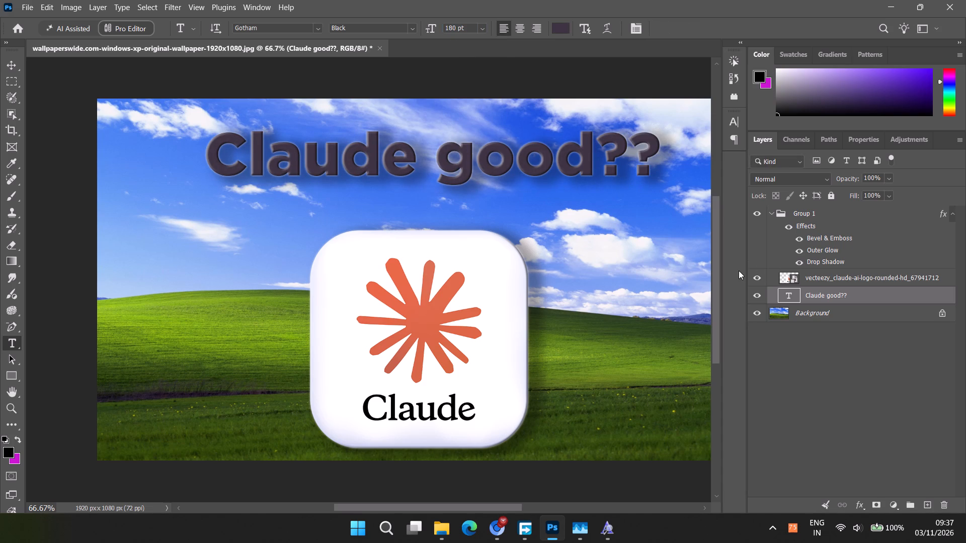
# Move the "Claude good??" headline slightly left and down so it is centred above the Claude logo, and deselect it.
pyautogui.press('v')
pyautogui.moveTo(473, 180); pyautogui.dragTo(443, 190)
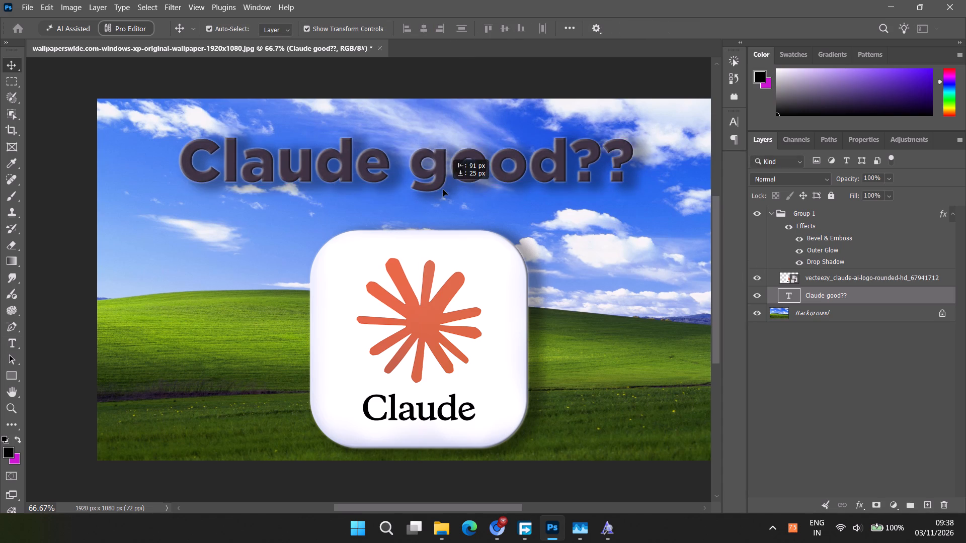
pyautogui.moveTo(443, 190); pyautogui.dragTo(464, 189)
pyautogui.click(907, 430)
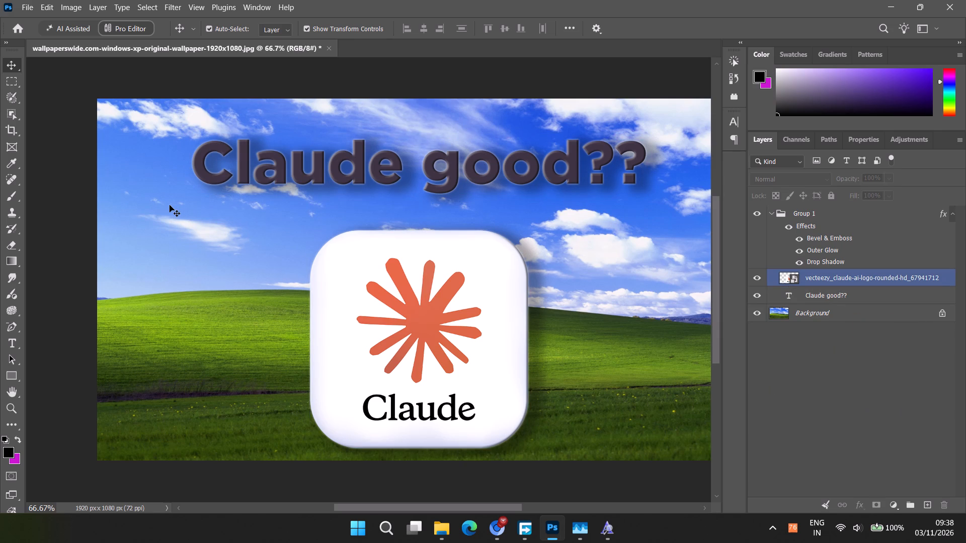
# Save the document as a Photoshop PSD on the Desktop with Maximize Compatibility on, setting both save notices to not show again.
pyautogui.hotkey('ctrl', 's')
pyautogui.click(408, 228)
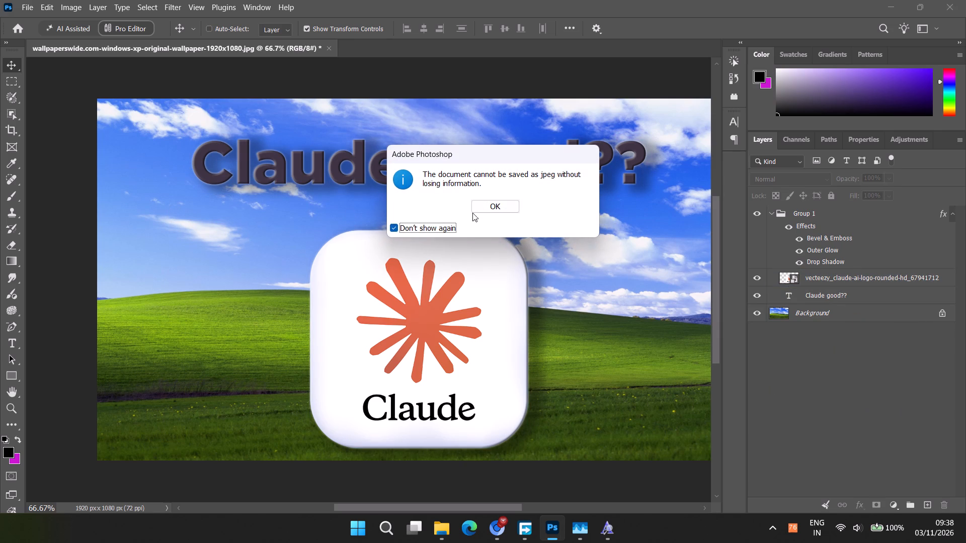
pyautogui.click(487, 208)
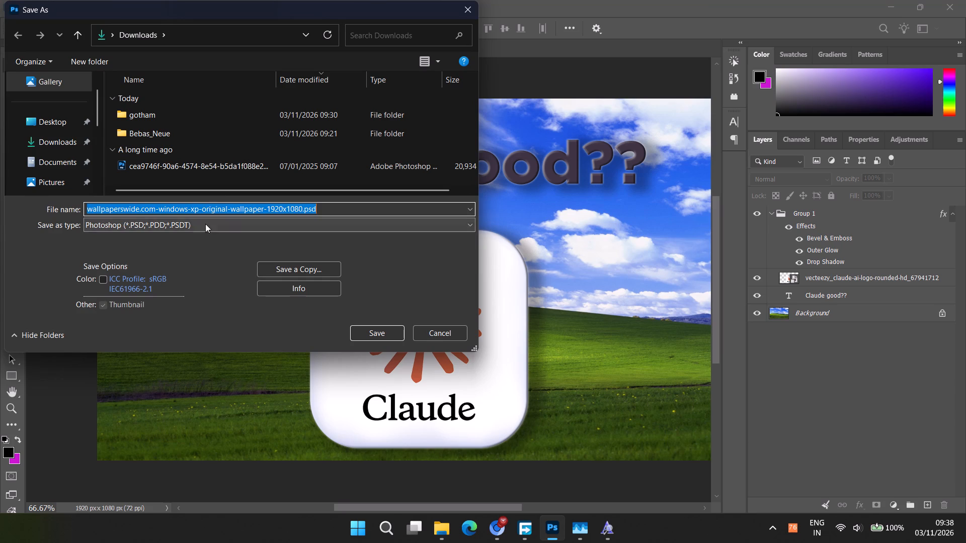
pyautogui.click(43, 137)
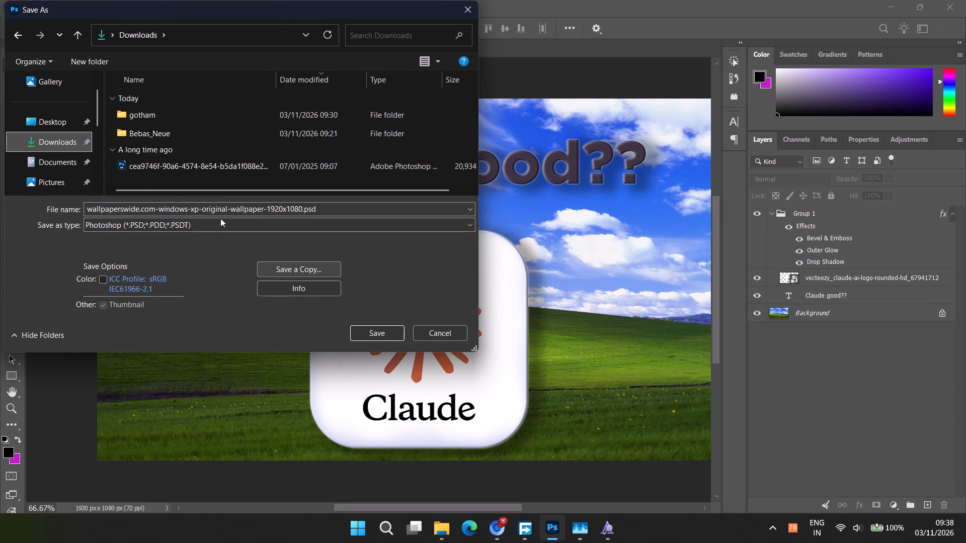
pyautogui.click(66, 123)
pyautogui.click(370, 329)
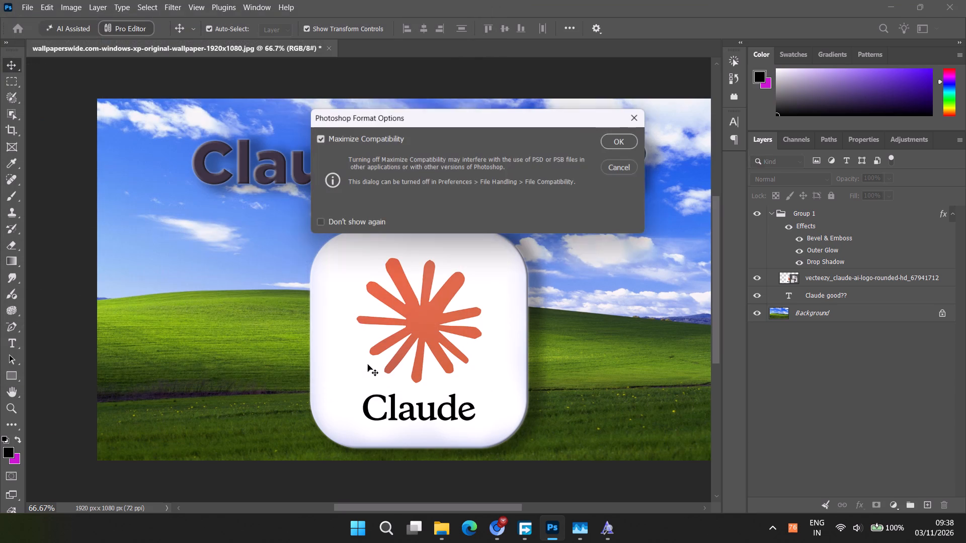
pyautogui.click(351, 225)
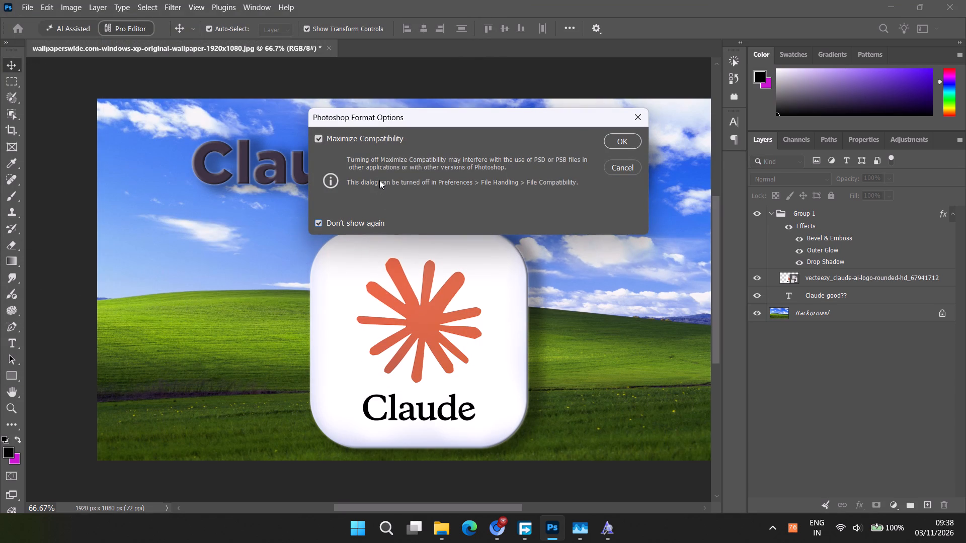
pyautogui.click(607, 145)
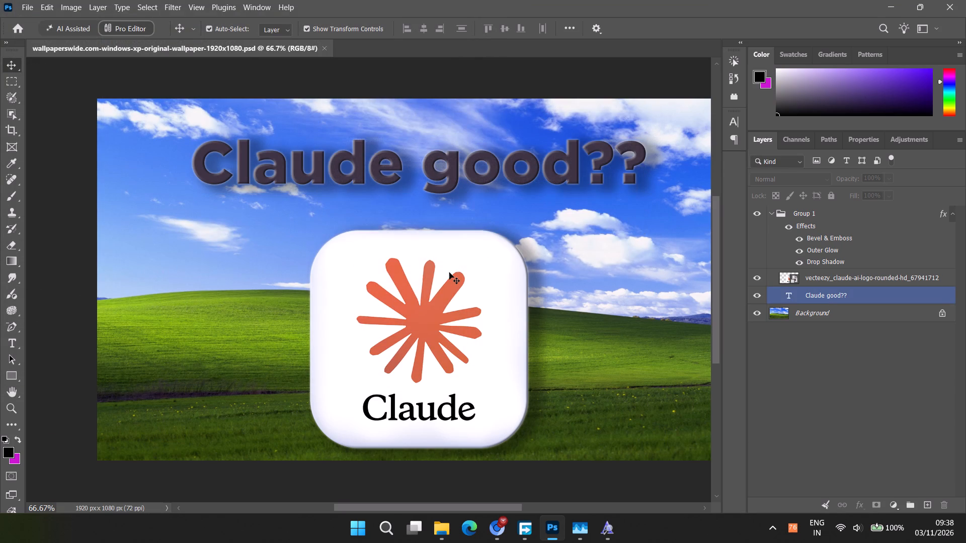
# Minimise Photoshop and close the Thorium browser, the Gotham Ultra font preview, its folder window and Free Download Manager.
pyautogui.click(900, 11)
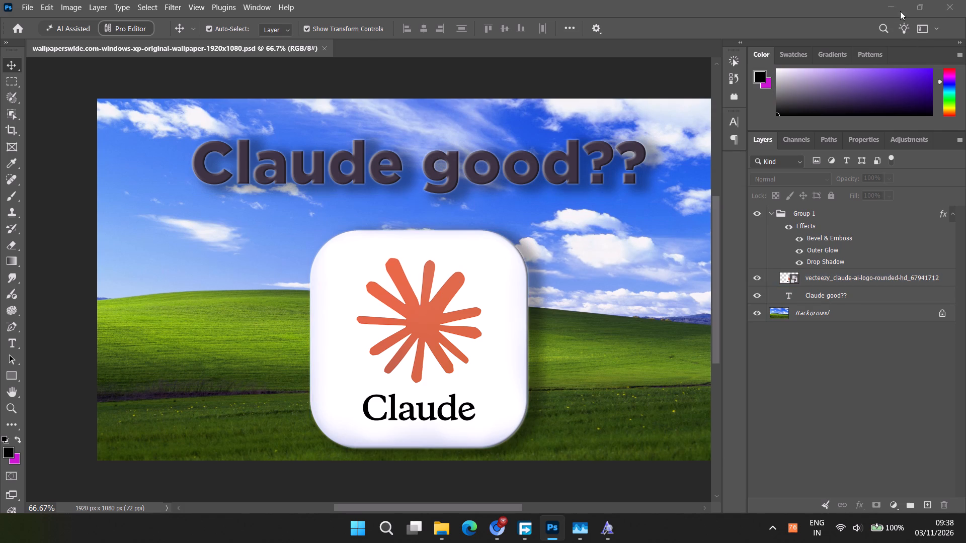
pyautogui.click(965, 5)
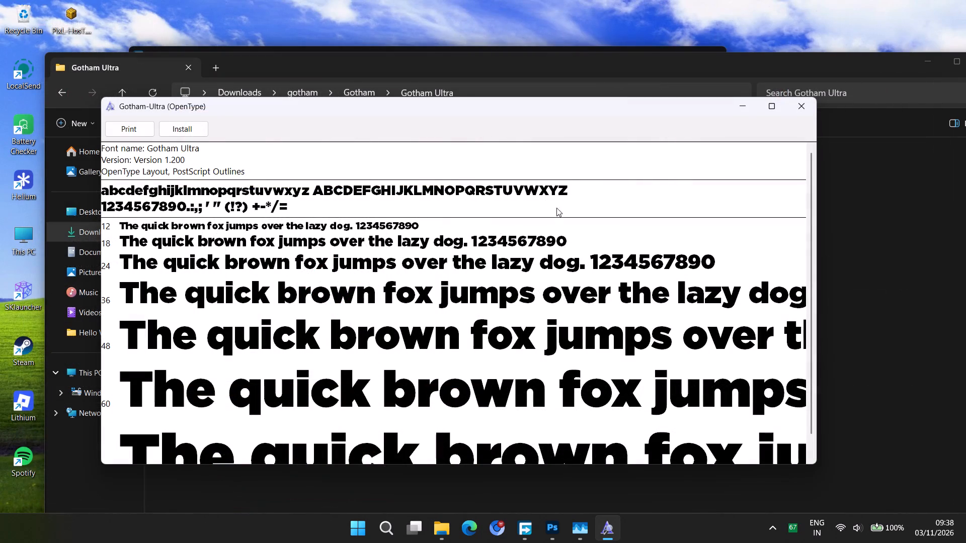
pyautogui.click(802, 106)
pyautogui.moveTo(792, 67); pyautogui.dragTo(665, 66)
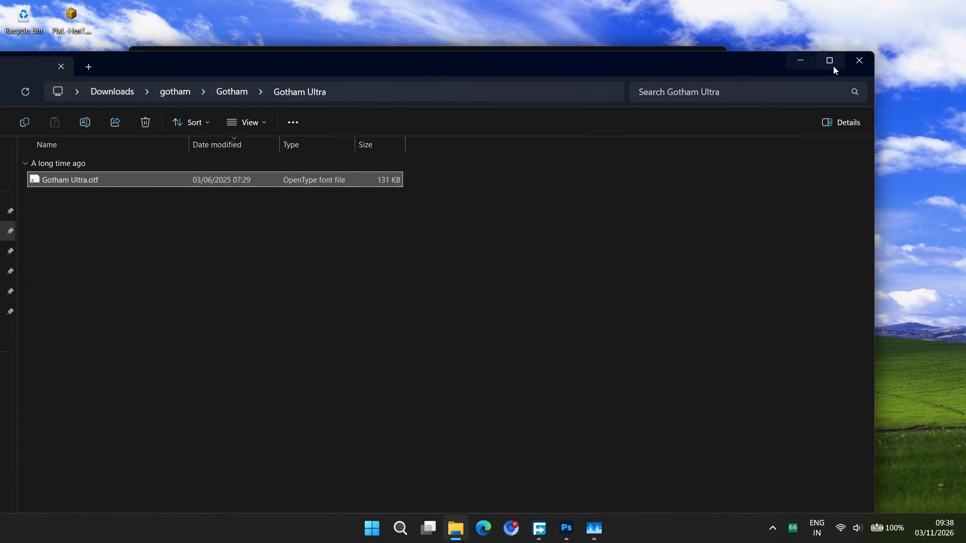
pyautogui.click(850, 63)
pyautogui.click(711, 53)
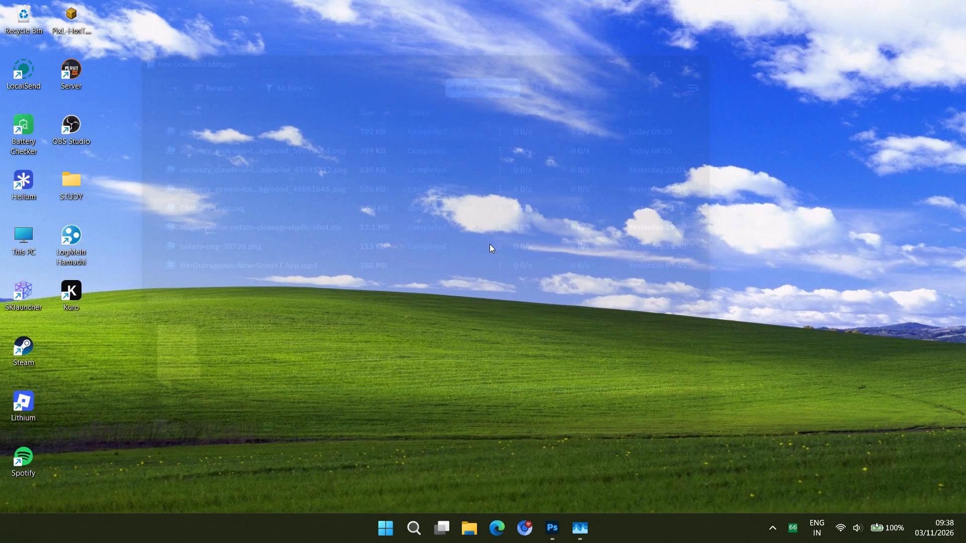
# Switch back to Photoshop and save the wallpaper PSD again.
pyautogui.click(556, 530)
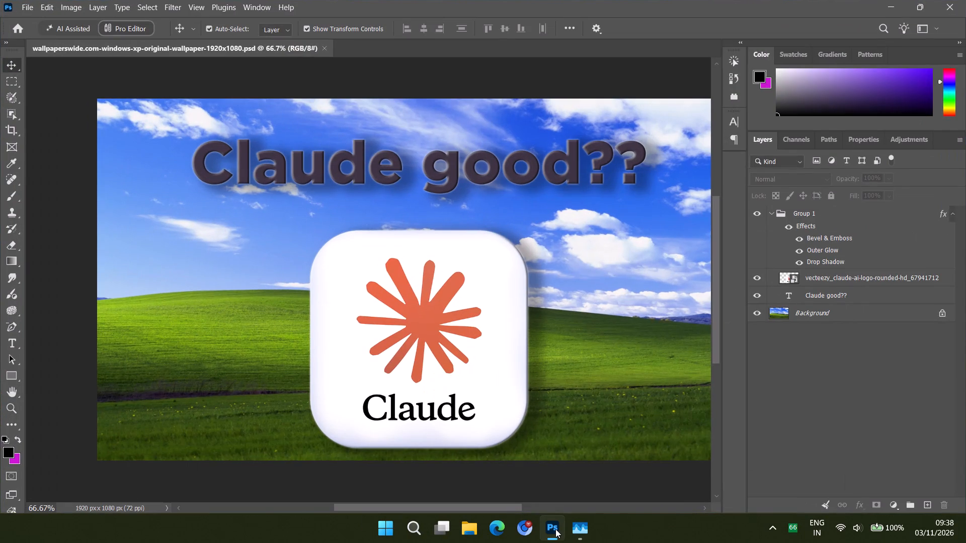
pyautogui.click(24, 9)
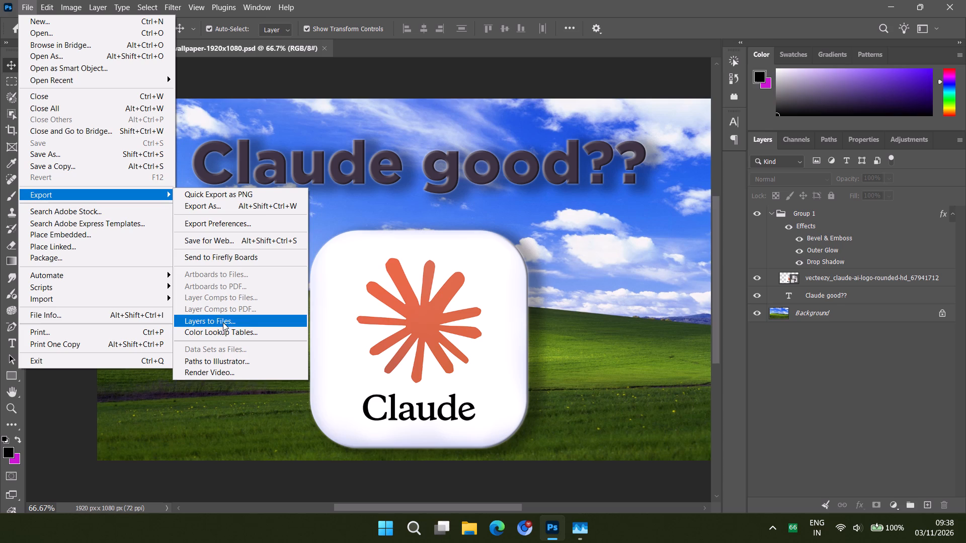
pyautogui.click(887, 427)
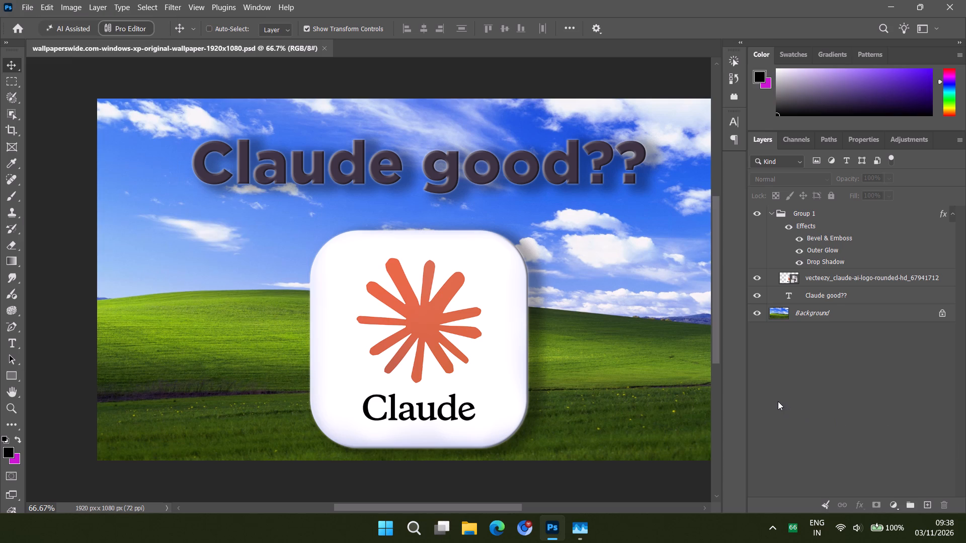
pyautogui.hotkey('ctrl', 's')
# Minimise Photoshop and refresh the Windows desktop.
pyautogui.click(889, 7)
pyautogui.rightClick(281, 258)
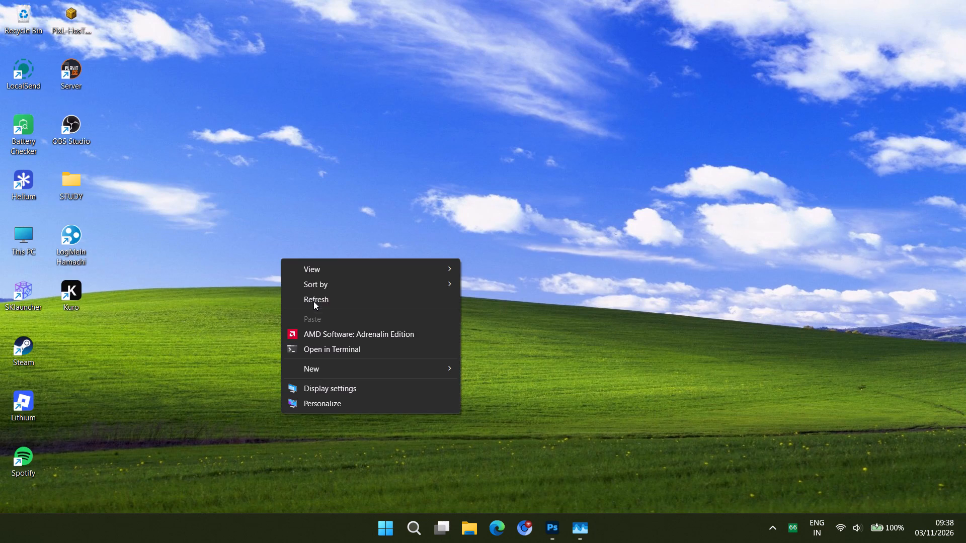
pyautogui.click(313, 301)
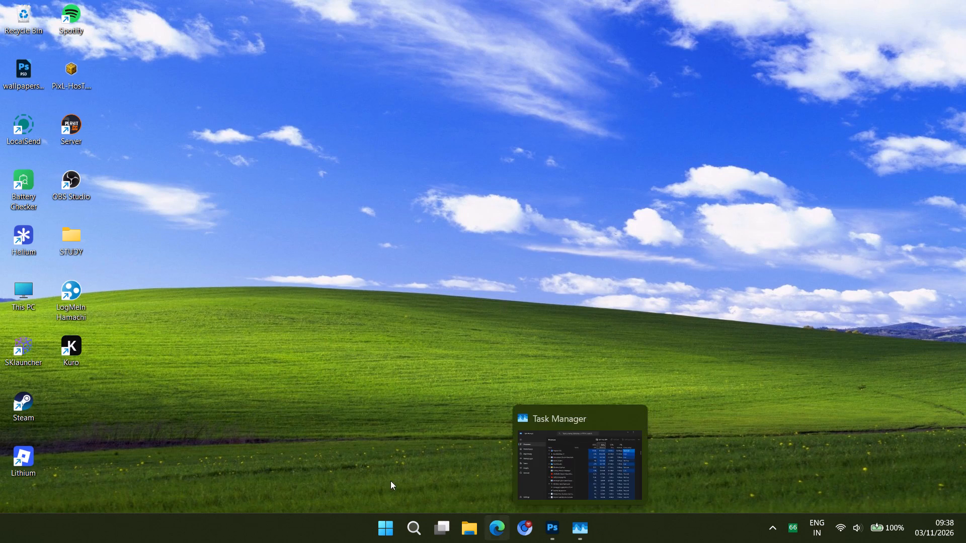
# Bring Photoshop back up and close the application.
pyautogui.click(554, 529)
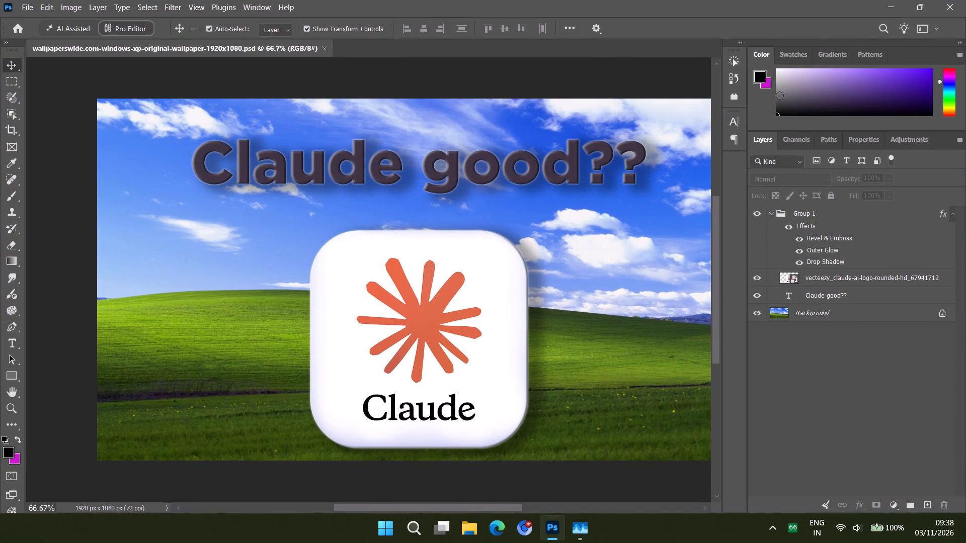
pyautogui.click(949, 0)
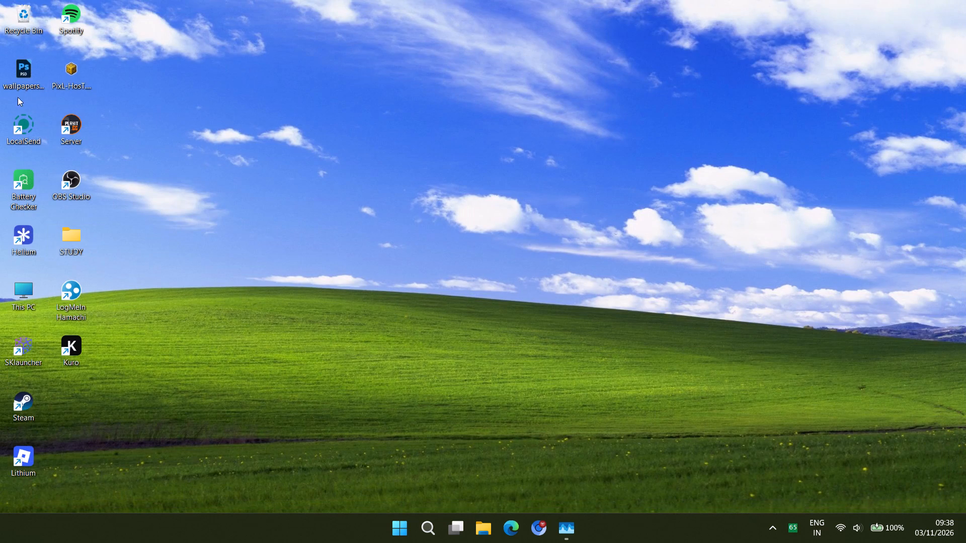
# Reopen the saved wallpaper PSD in Photoshop from the desktop.
pyautogui.doubleClick(23, 72)
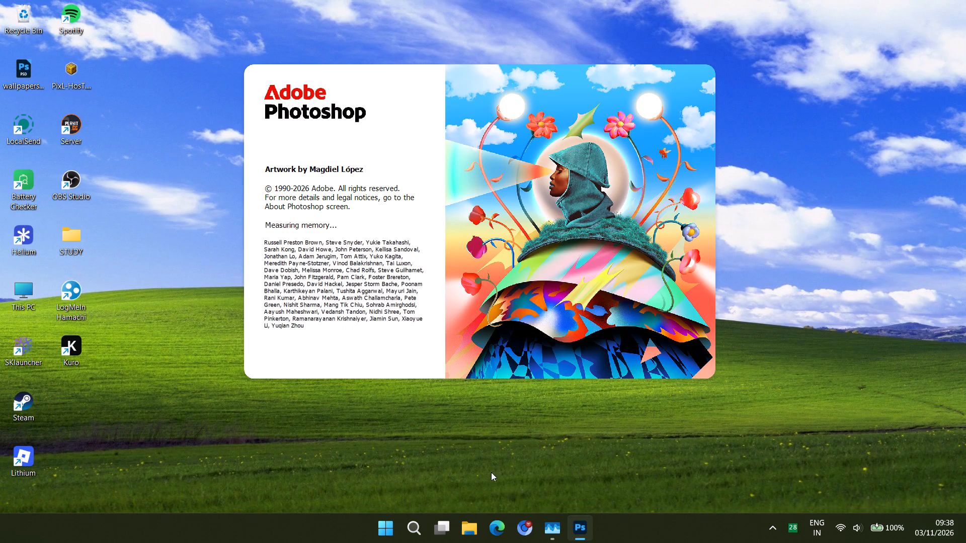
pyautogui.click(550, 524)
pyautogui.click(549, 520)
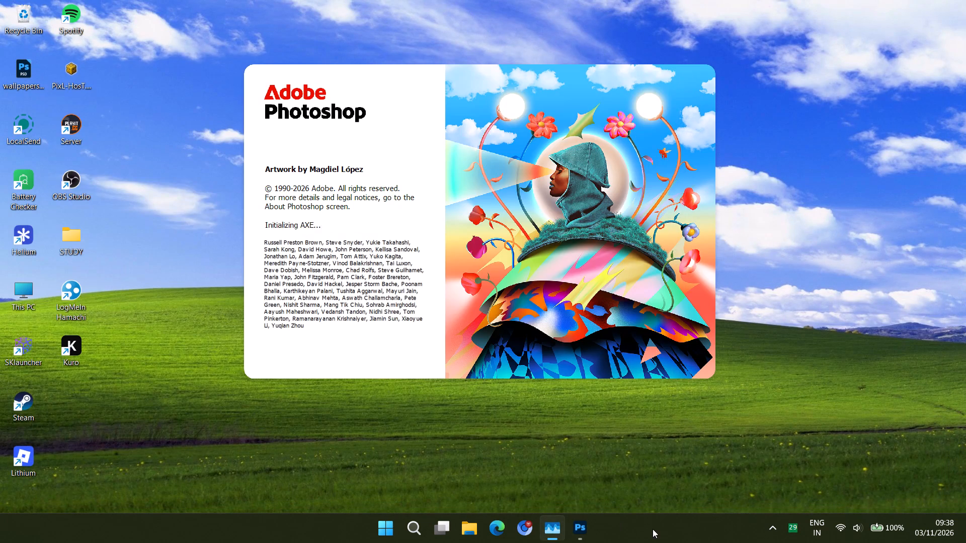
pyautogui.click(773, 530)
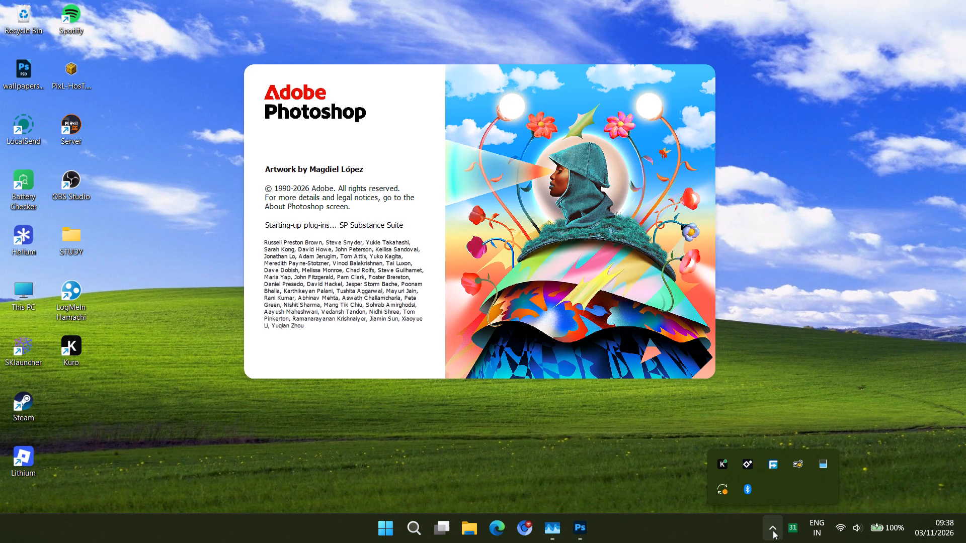